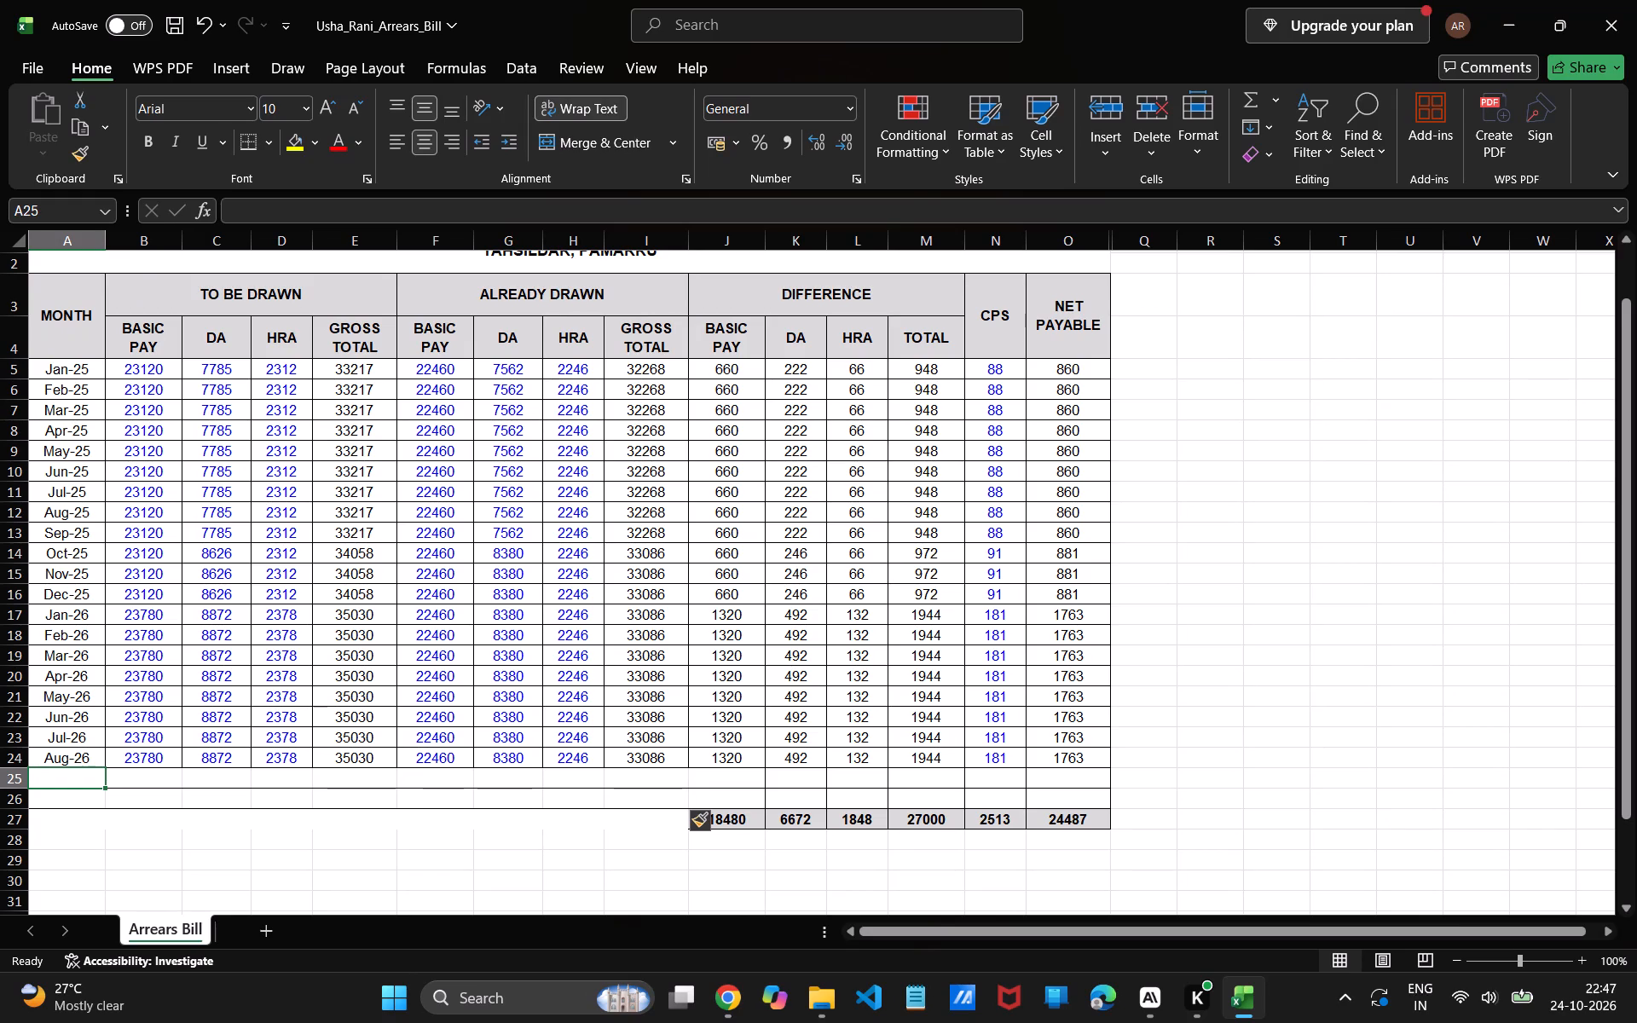
# Enter the month Sep-26 in cell A25, below Aug-26.
pyautogui.write('Se')
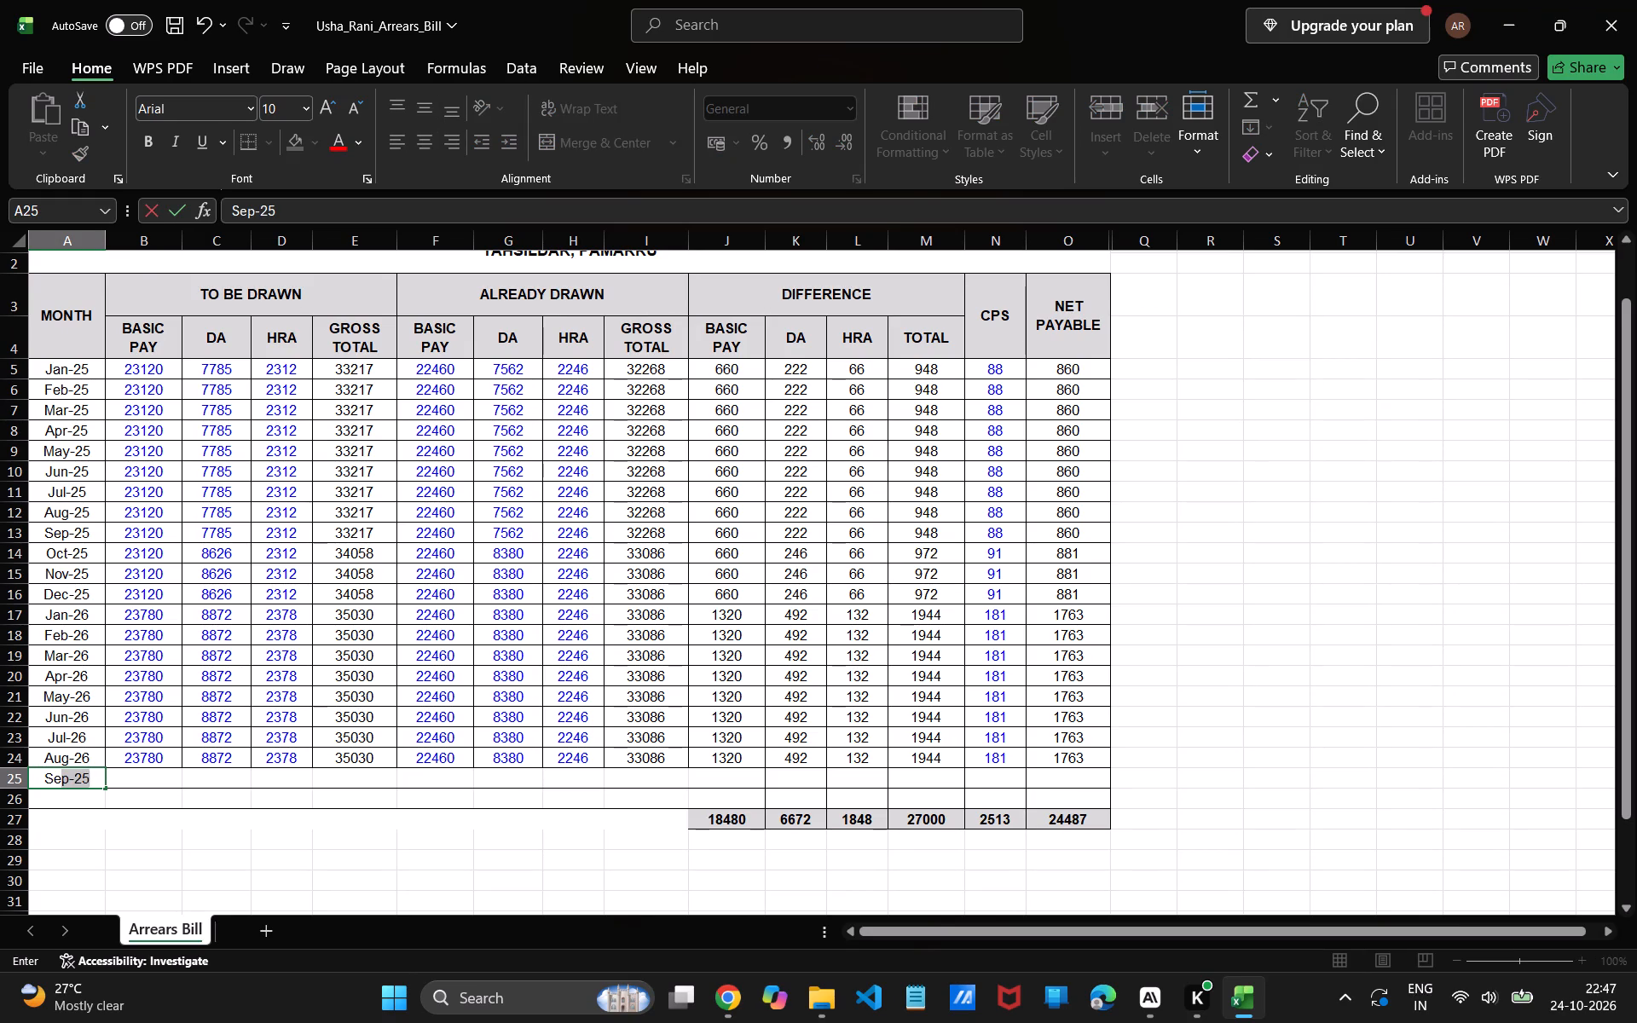
pyautogui.press('BackSpace')
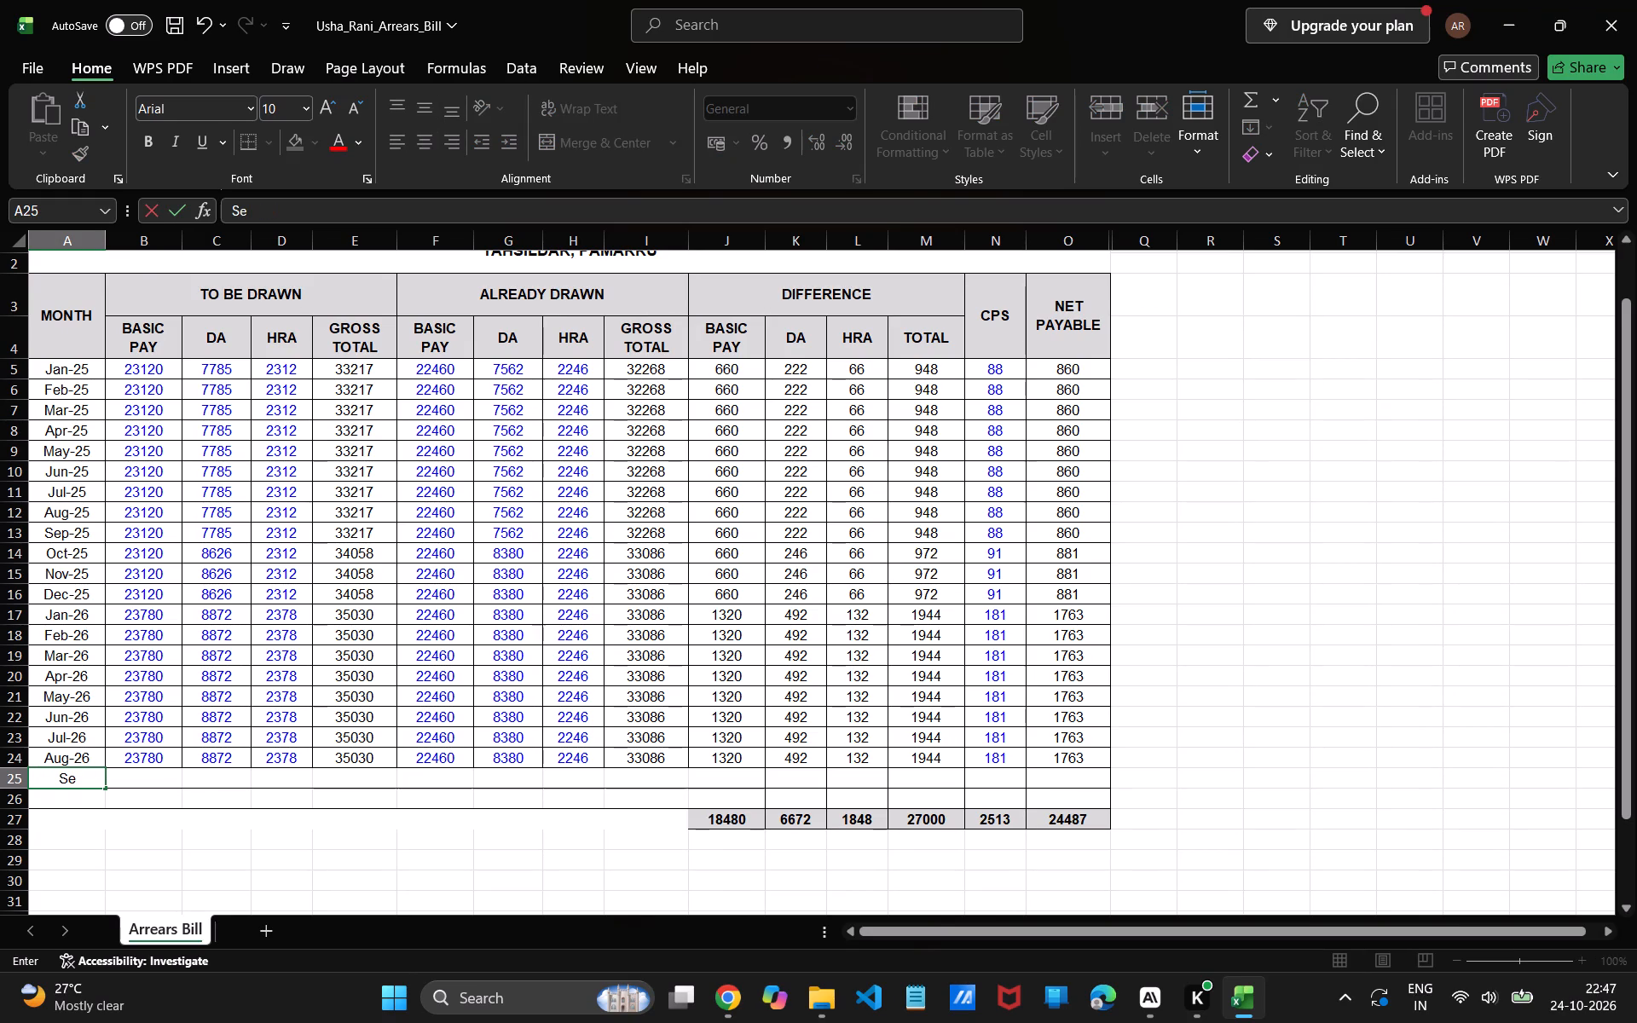
pyautogui.press('p')
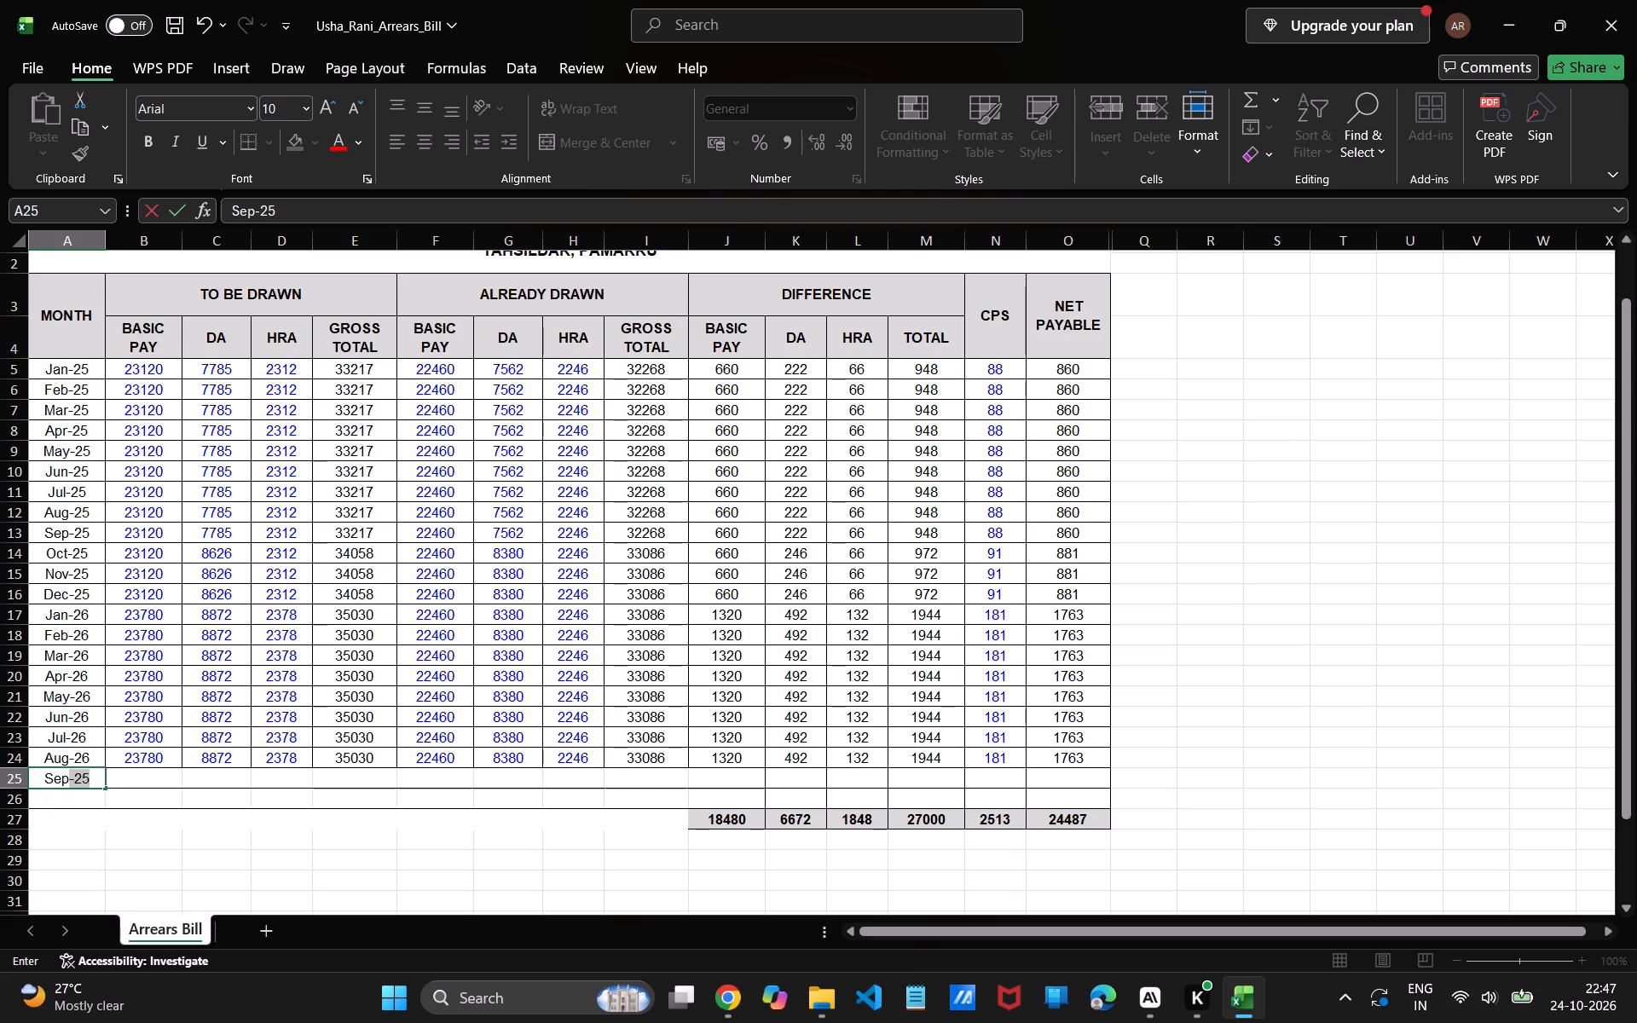
pyautogui.press('Right')
pyautogui.press('Left')
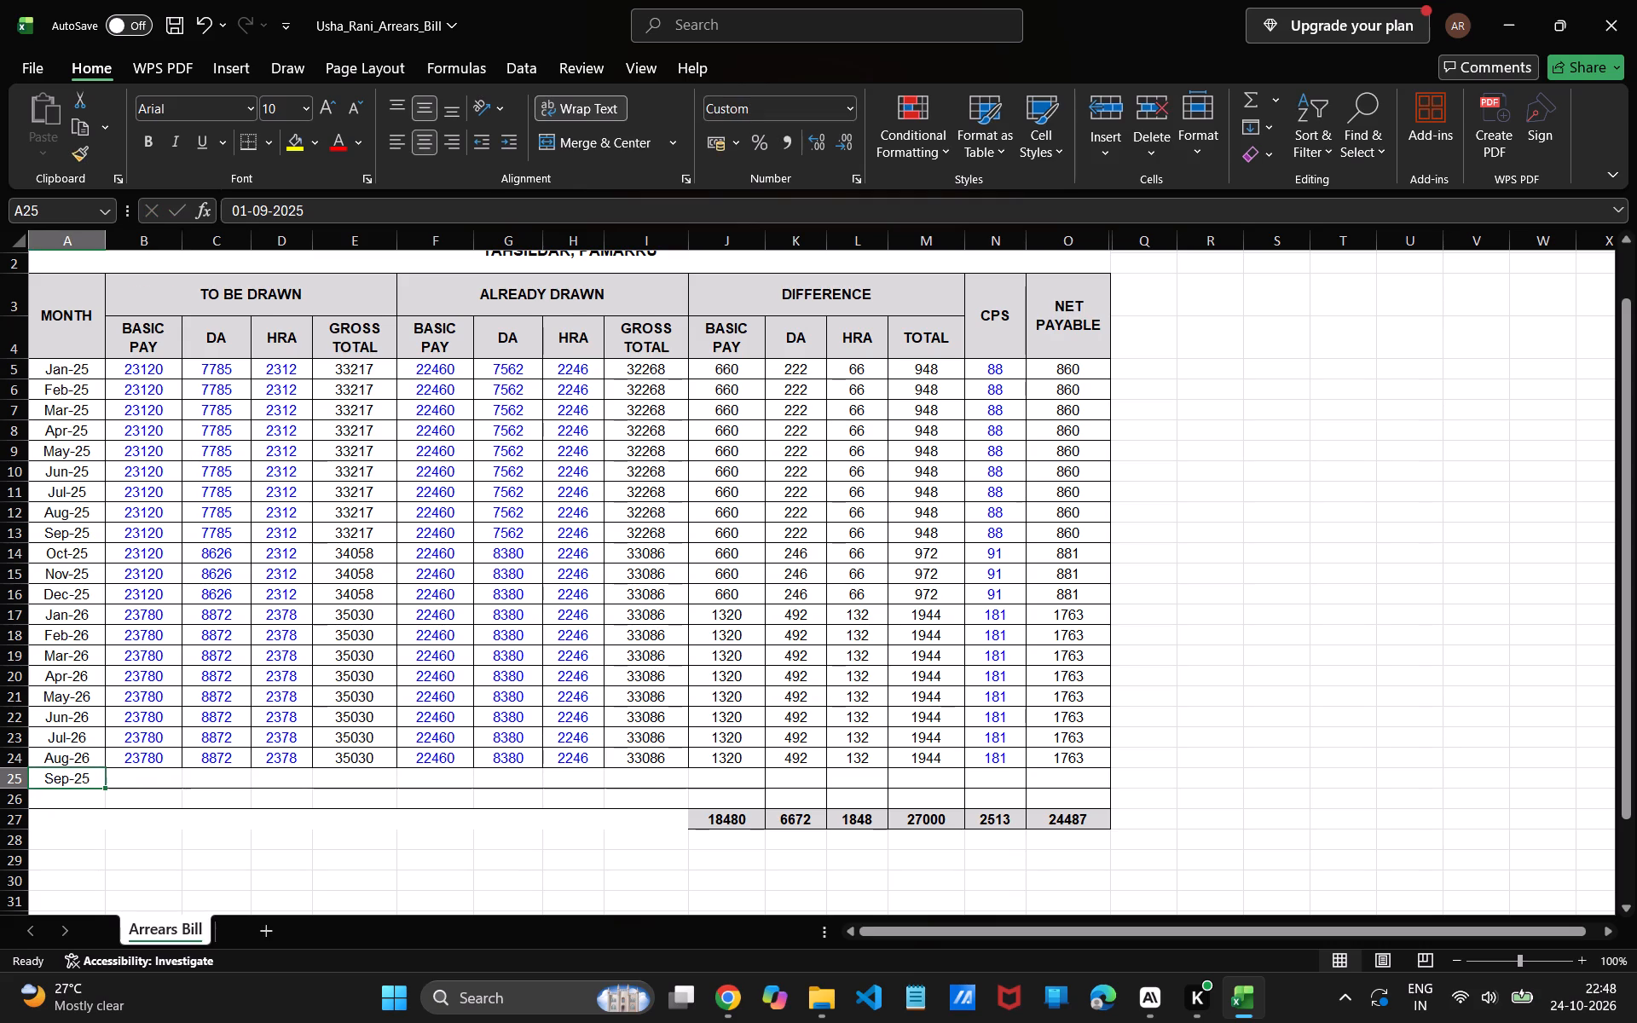
pyautogui.doubleClick(90, 779)
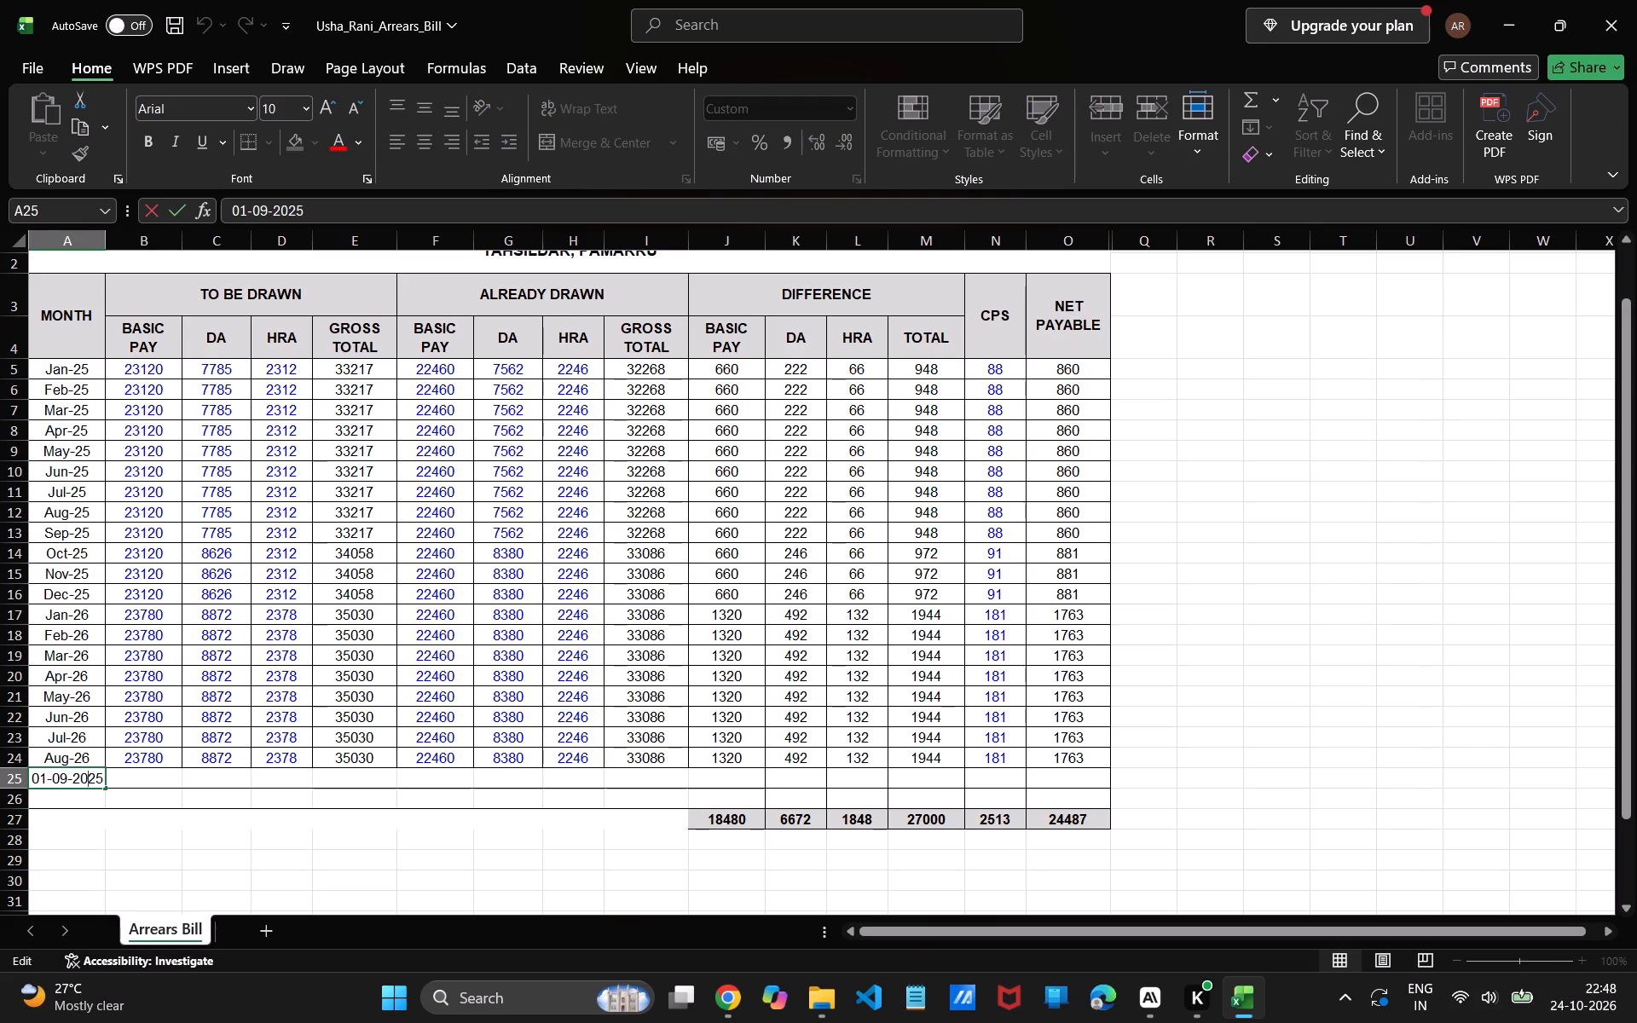
pyautogui.press('Right')
pyautogui.press('Right')
pyautogui.press('BackSpace')
pyautogui.press('6')
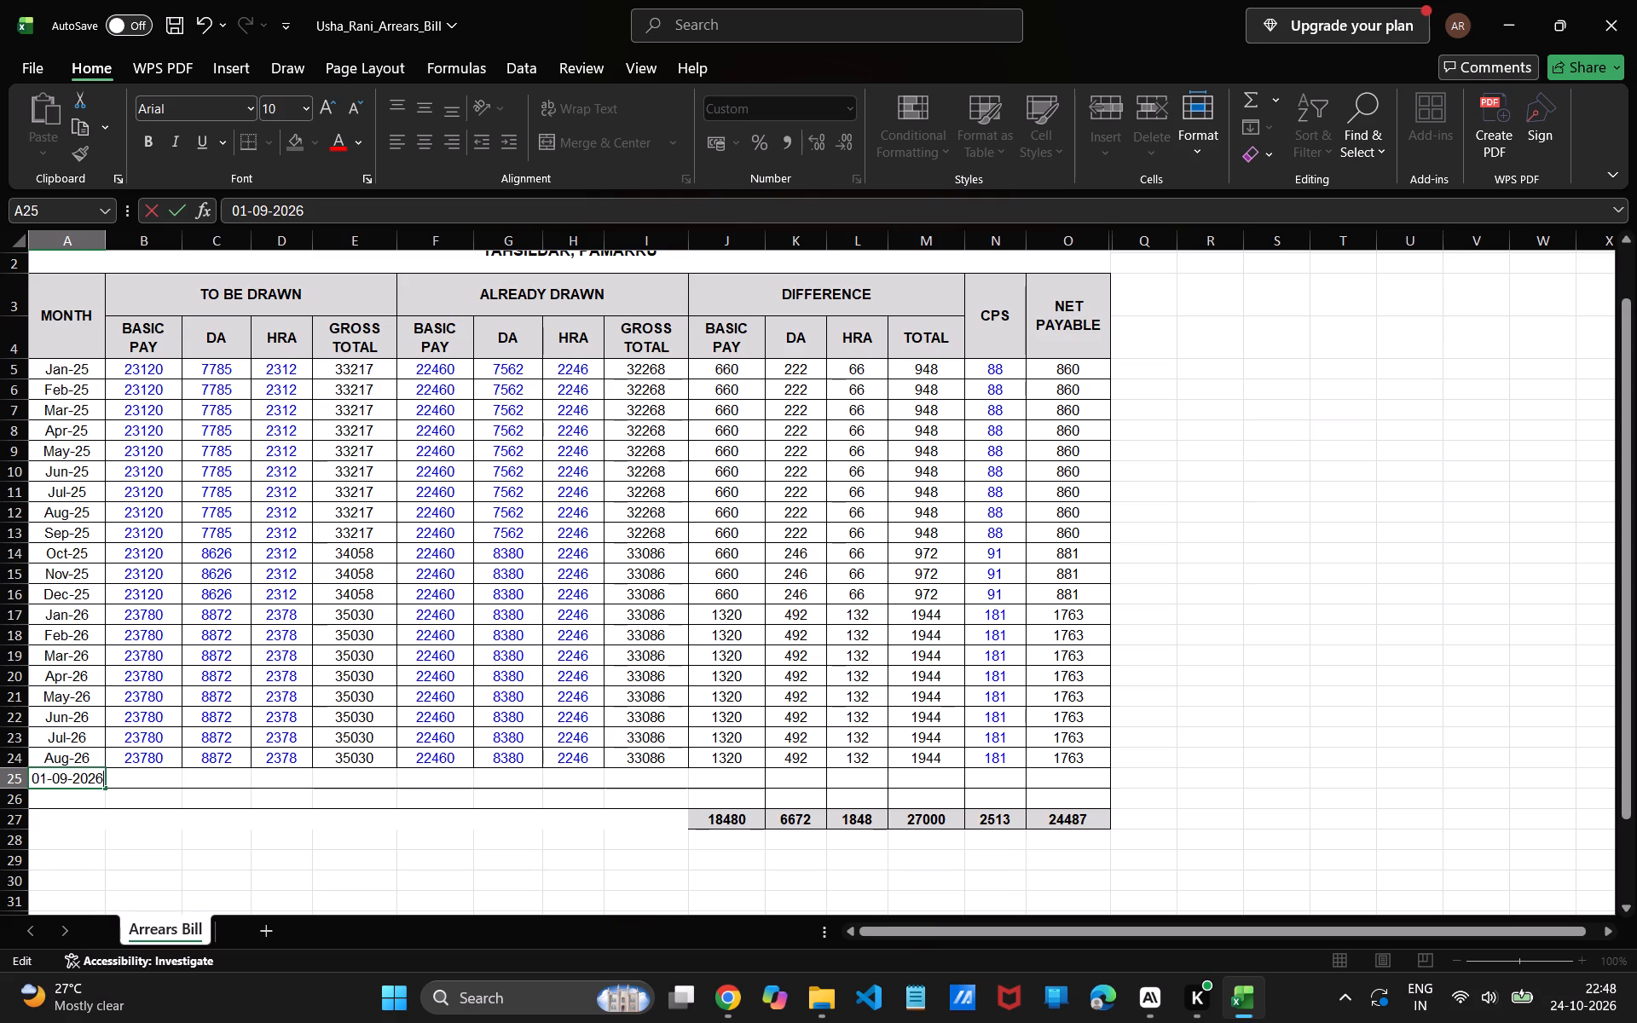
pyautogui.press('Return')
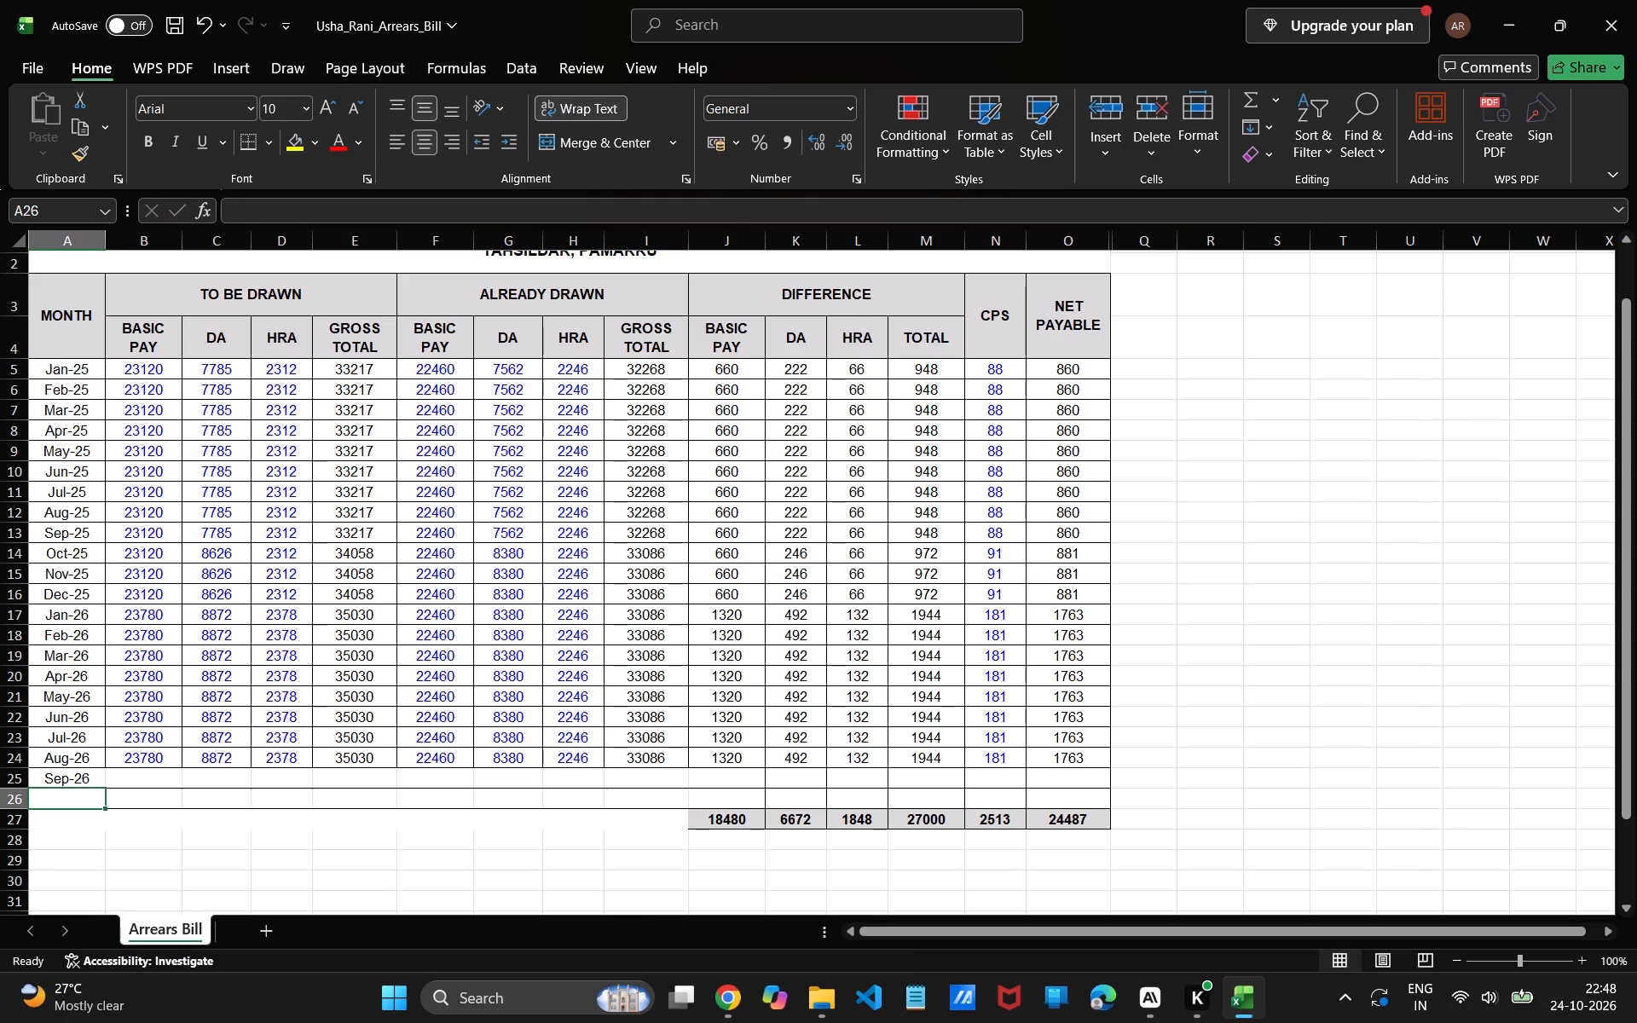
# Enter the month Oct-26 in cell A26.
pyautogui.write('oc')
pyautogui.press('t')
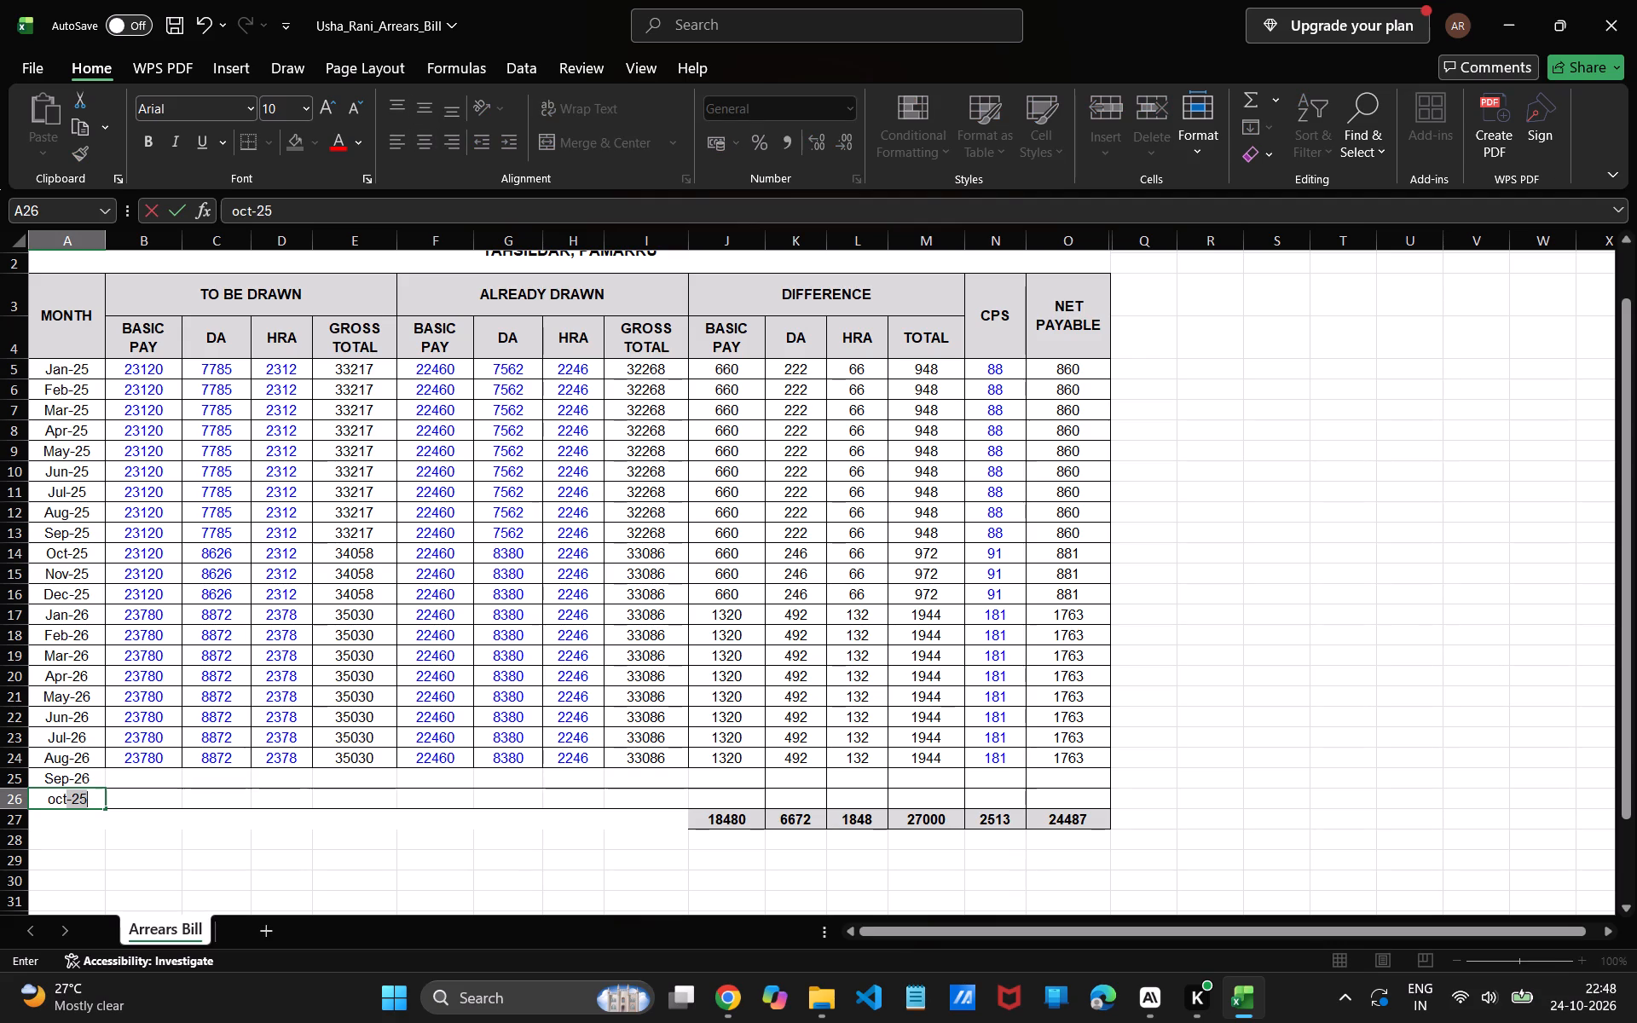
pyautogui.press('-')
pyautogui.write('26')
pyautogui.press('Up')
# Enter 23,780 as the To Be Drawn basic pay for both Sep-26 and Oct-26.
pyautogui.press('Right')
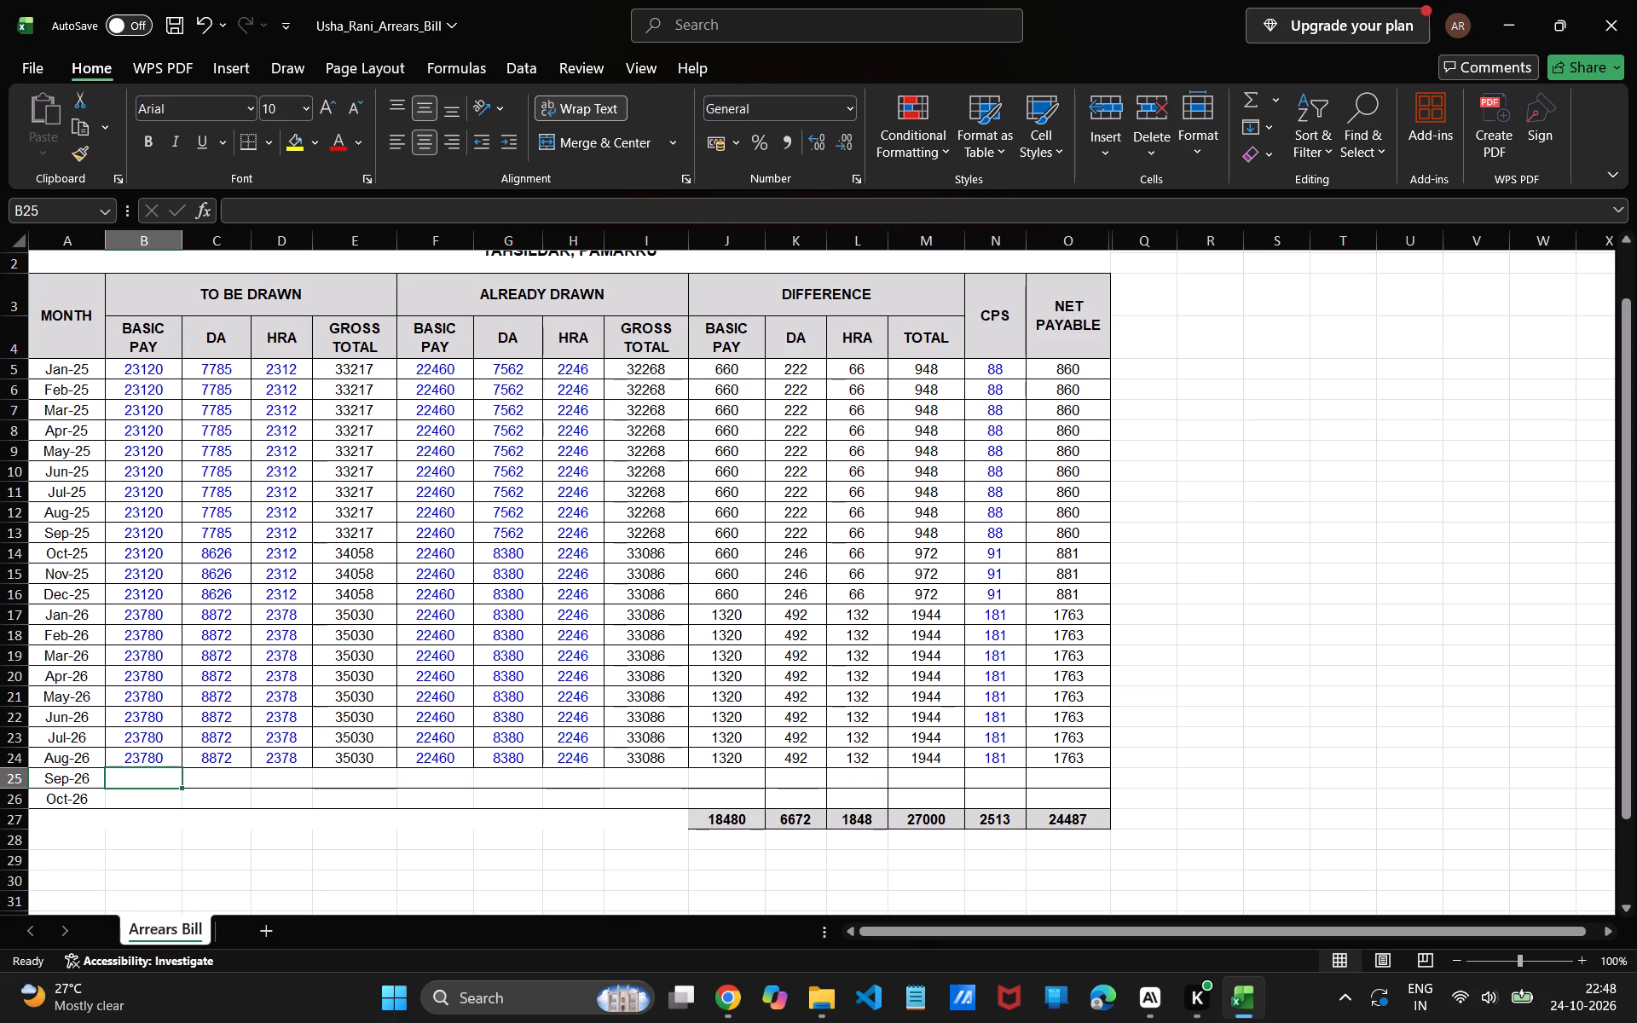
pyautogui.write('23')
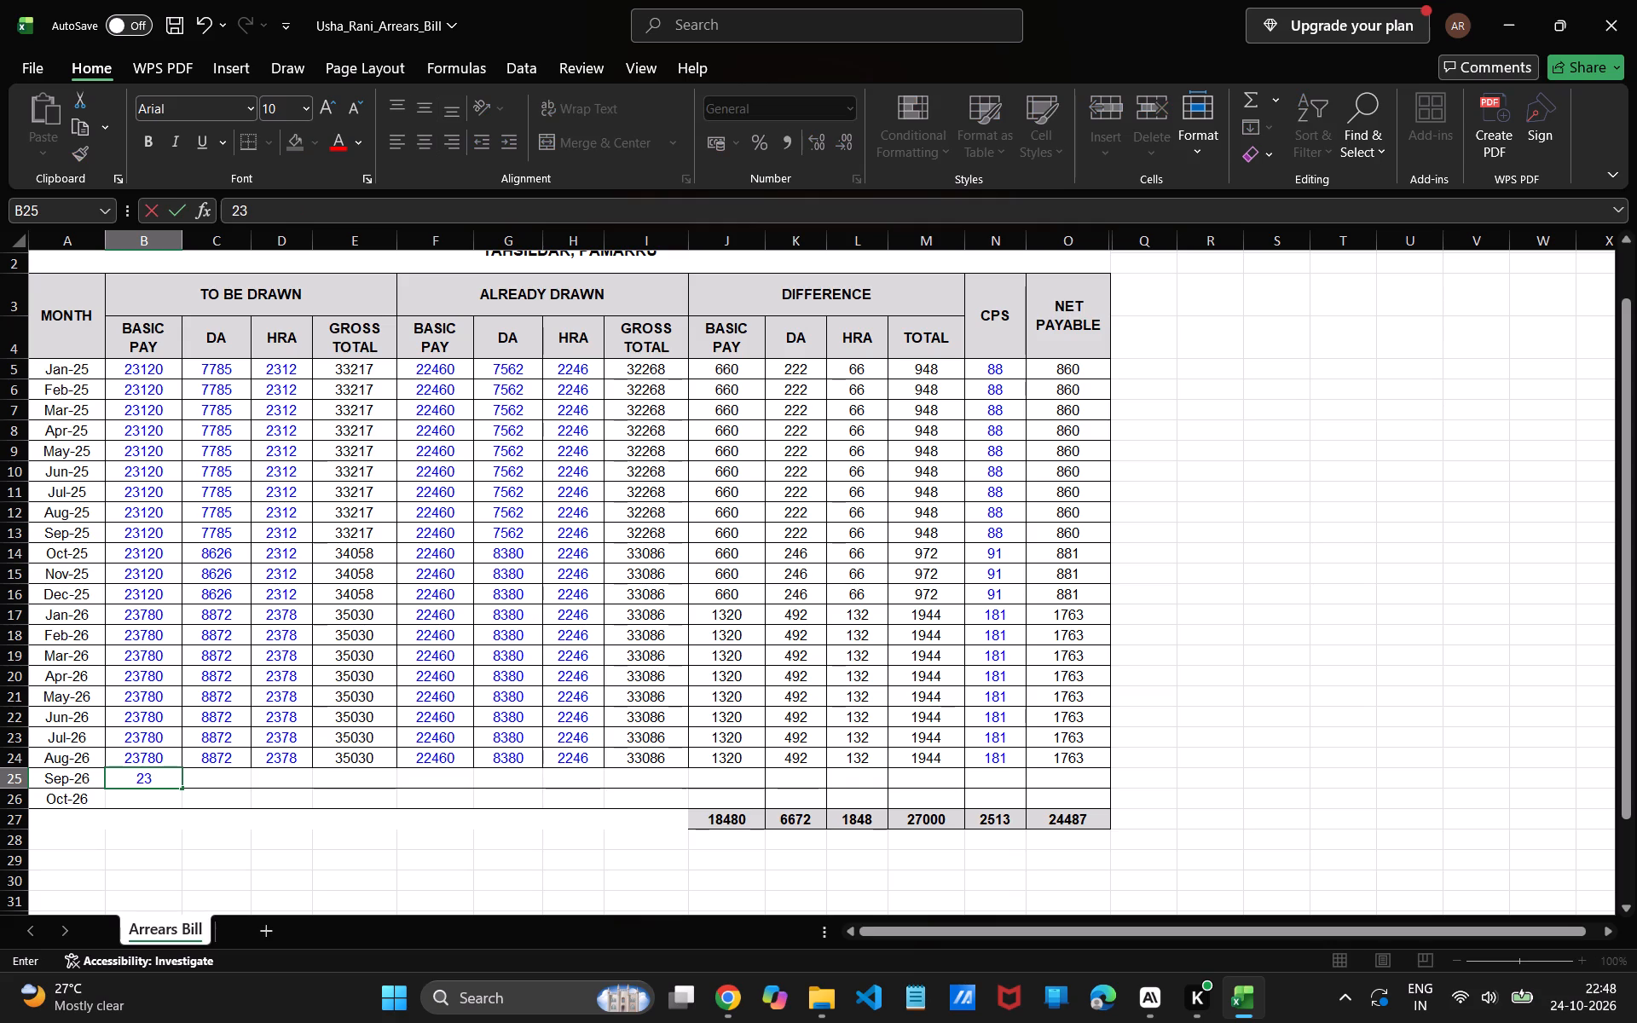
pyautogui.press(',')
pyautogui.write('780')
pyautogui.press('Down')
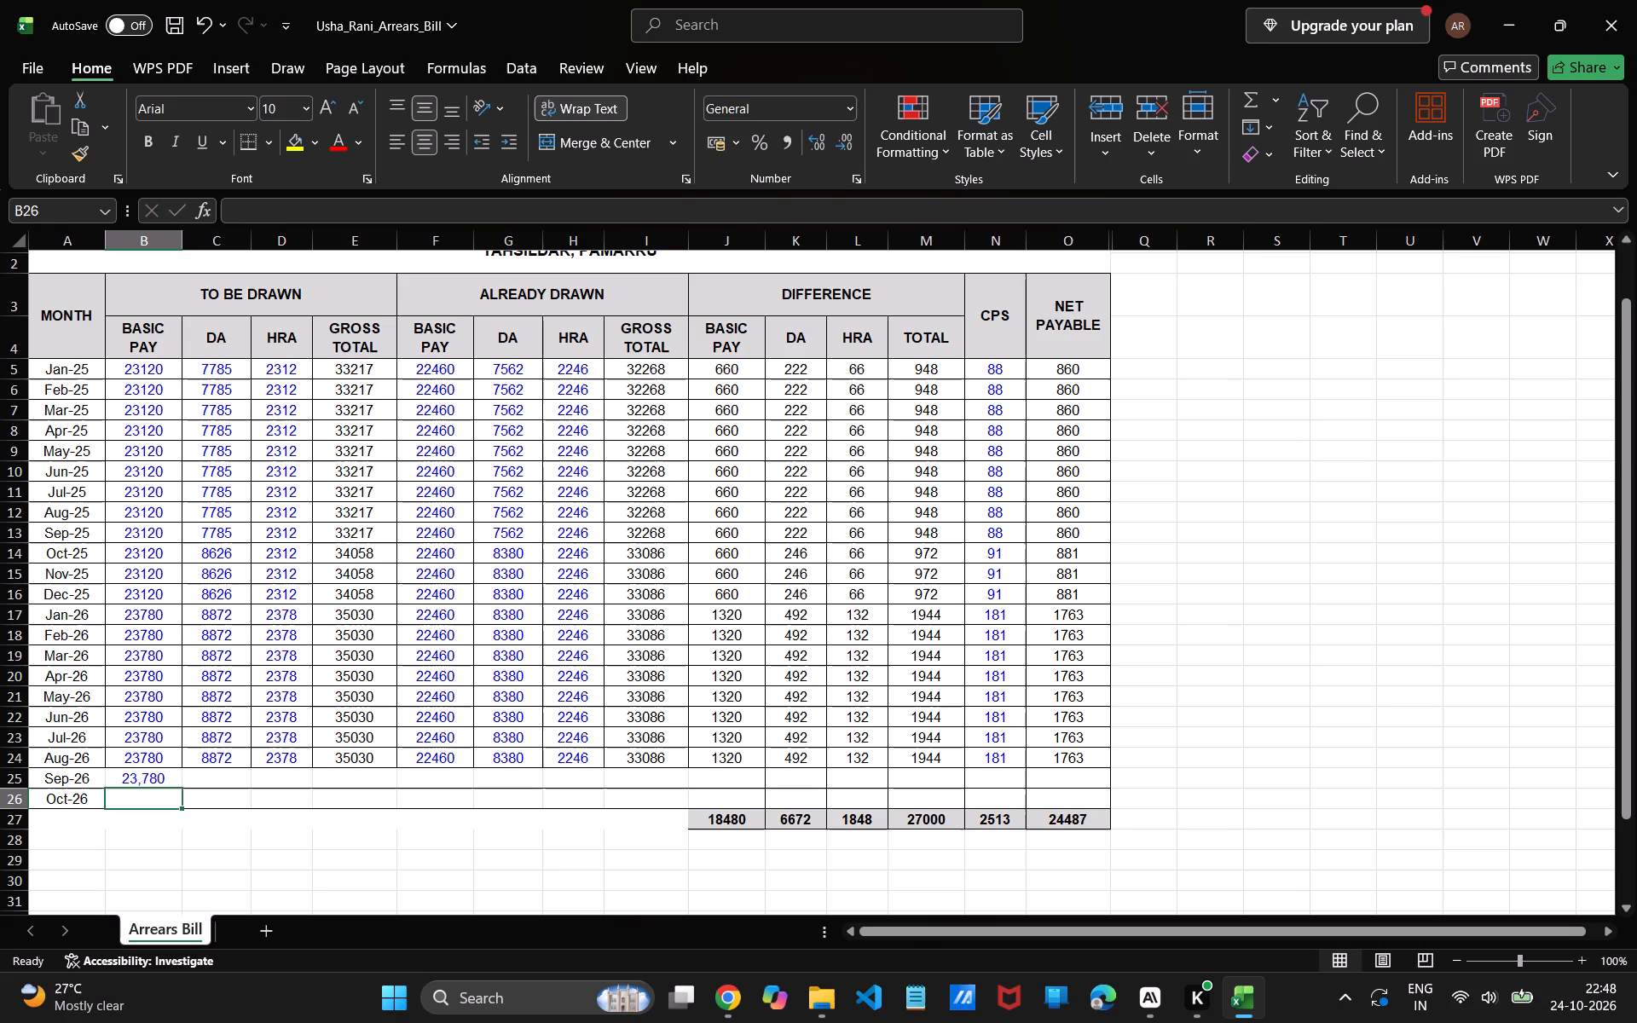
pyautogui.write('23')
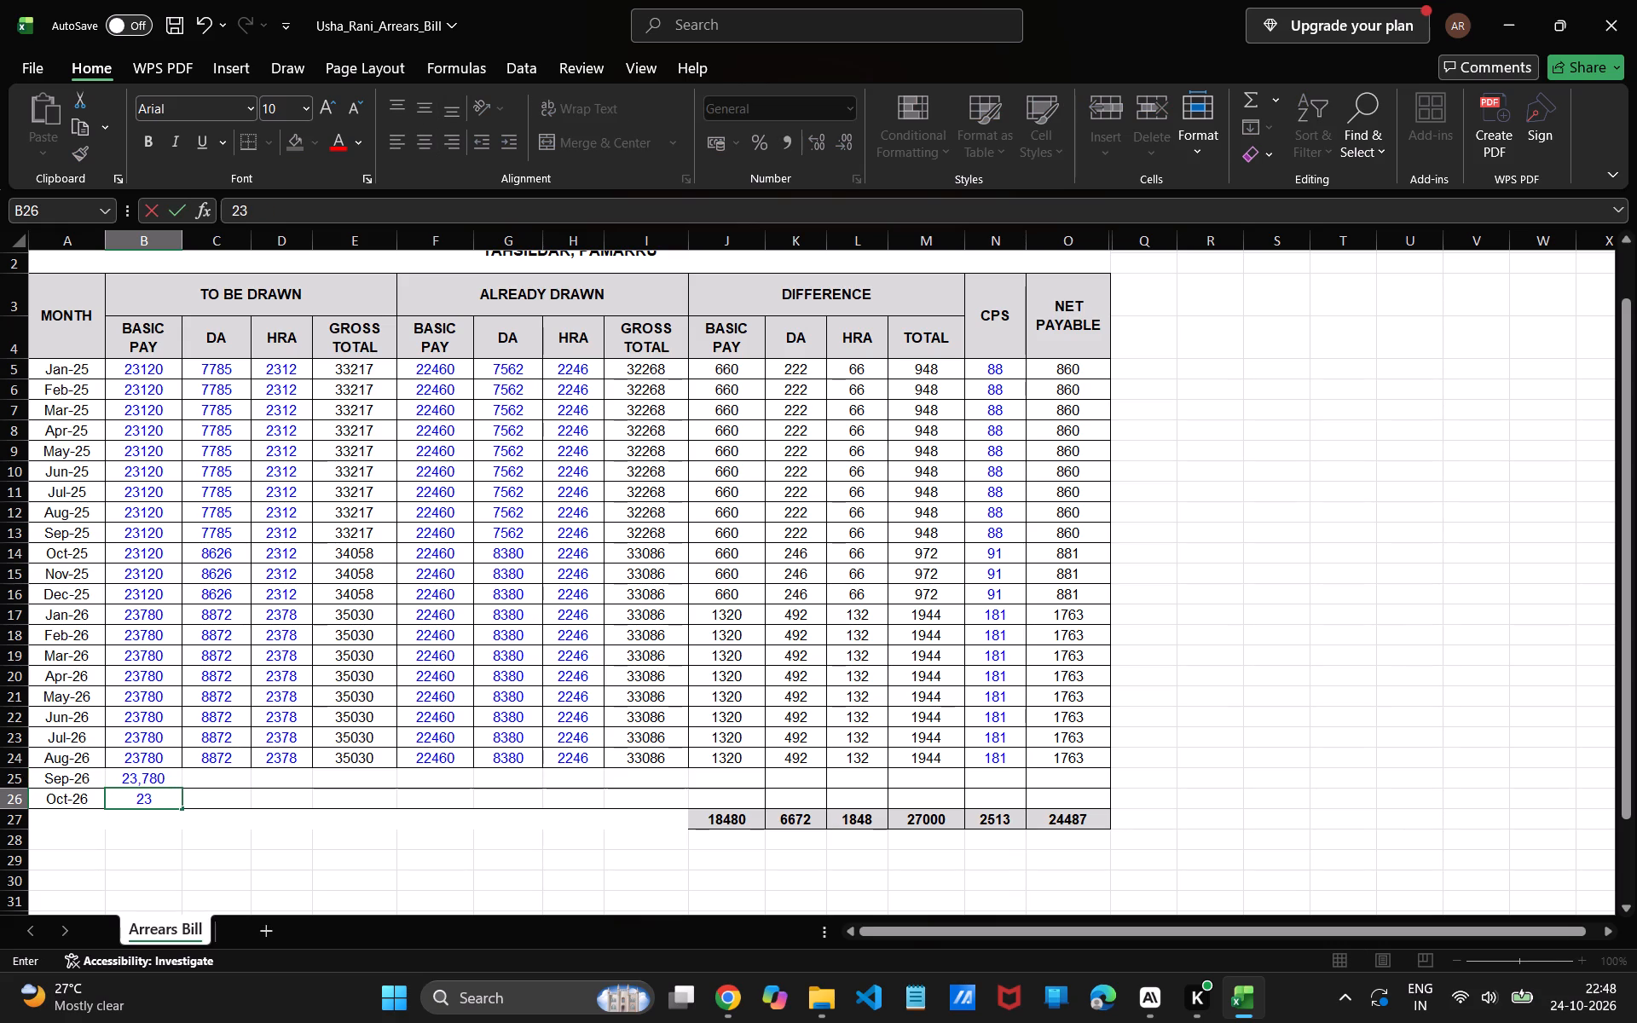
pyautogui.press(',')
pyautogui.write('780')
pyautogui.press('Up')
# Enter 9829 as the To Be Drawn DA for Sep-26.
pyautogui.press('Right')
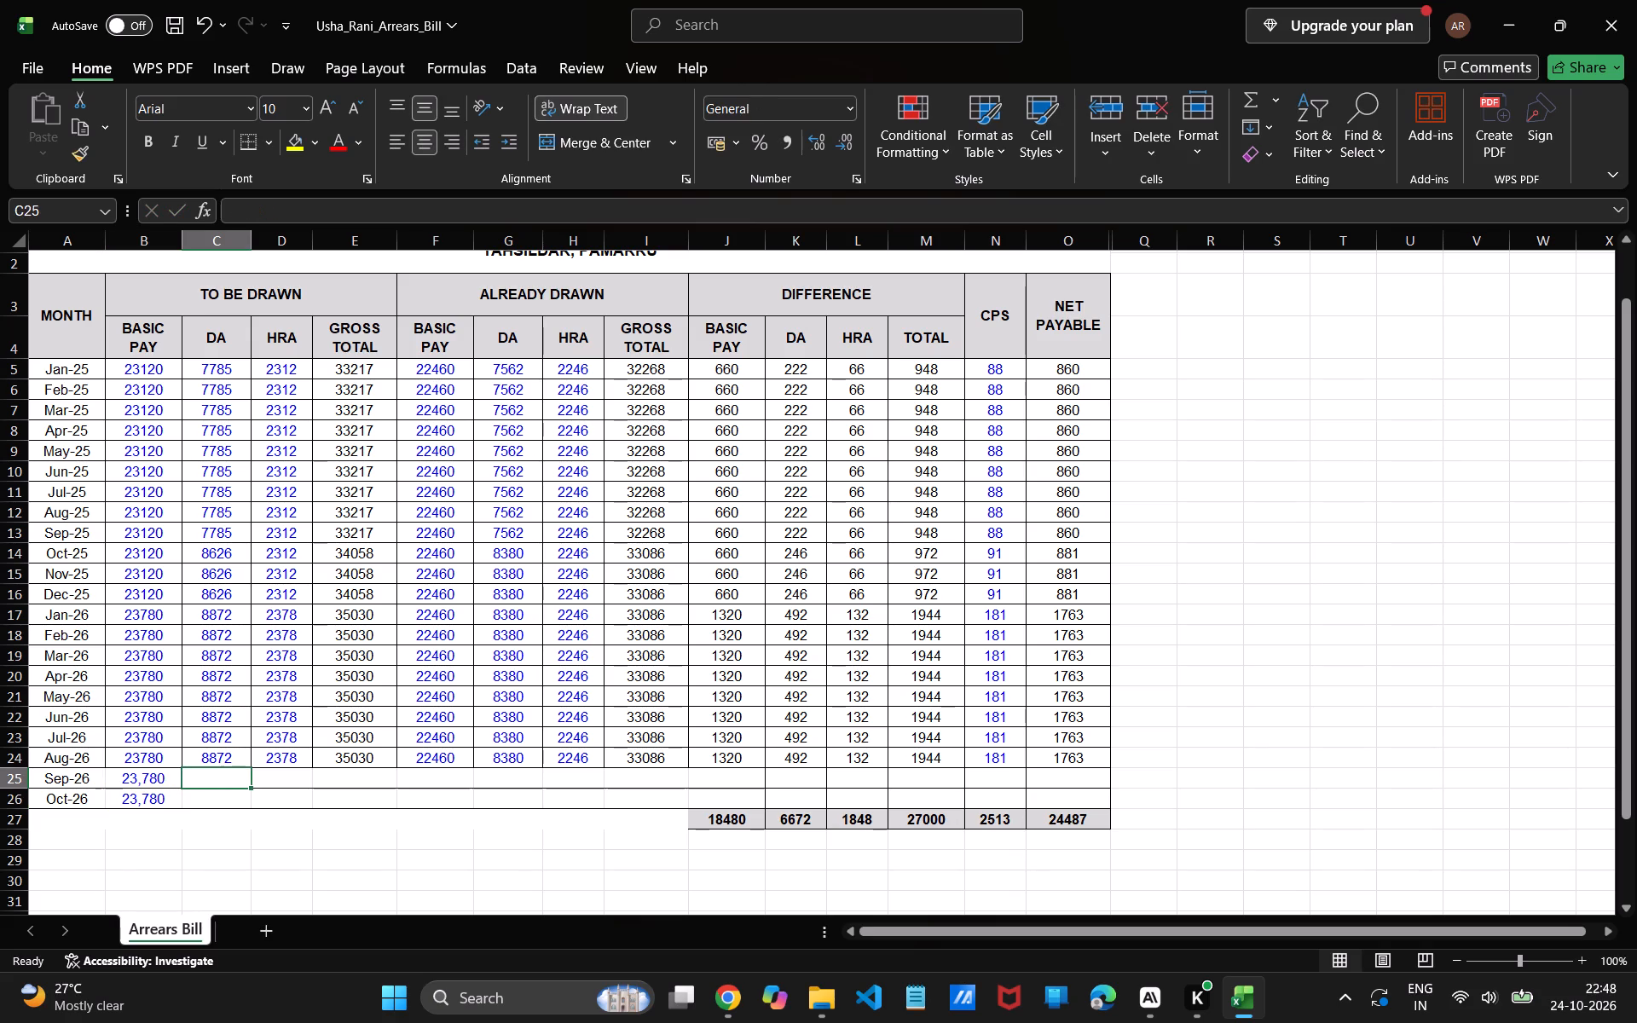
pyautogui.press('9')
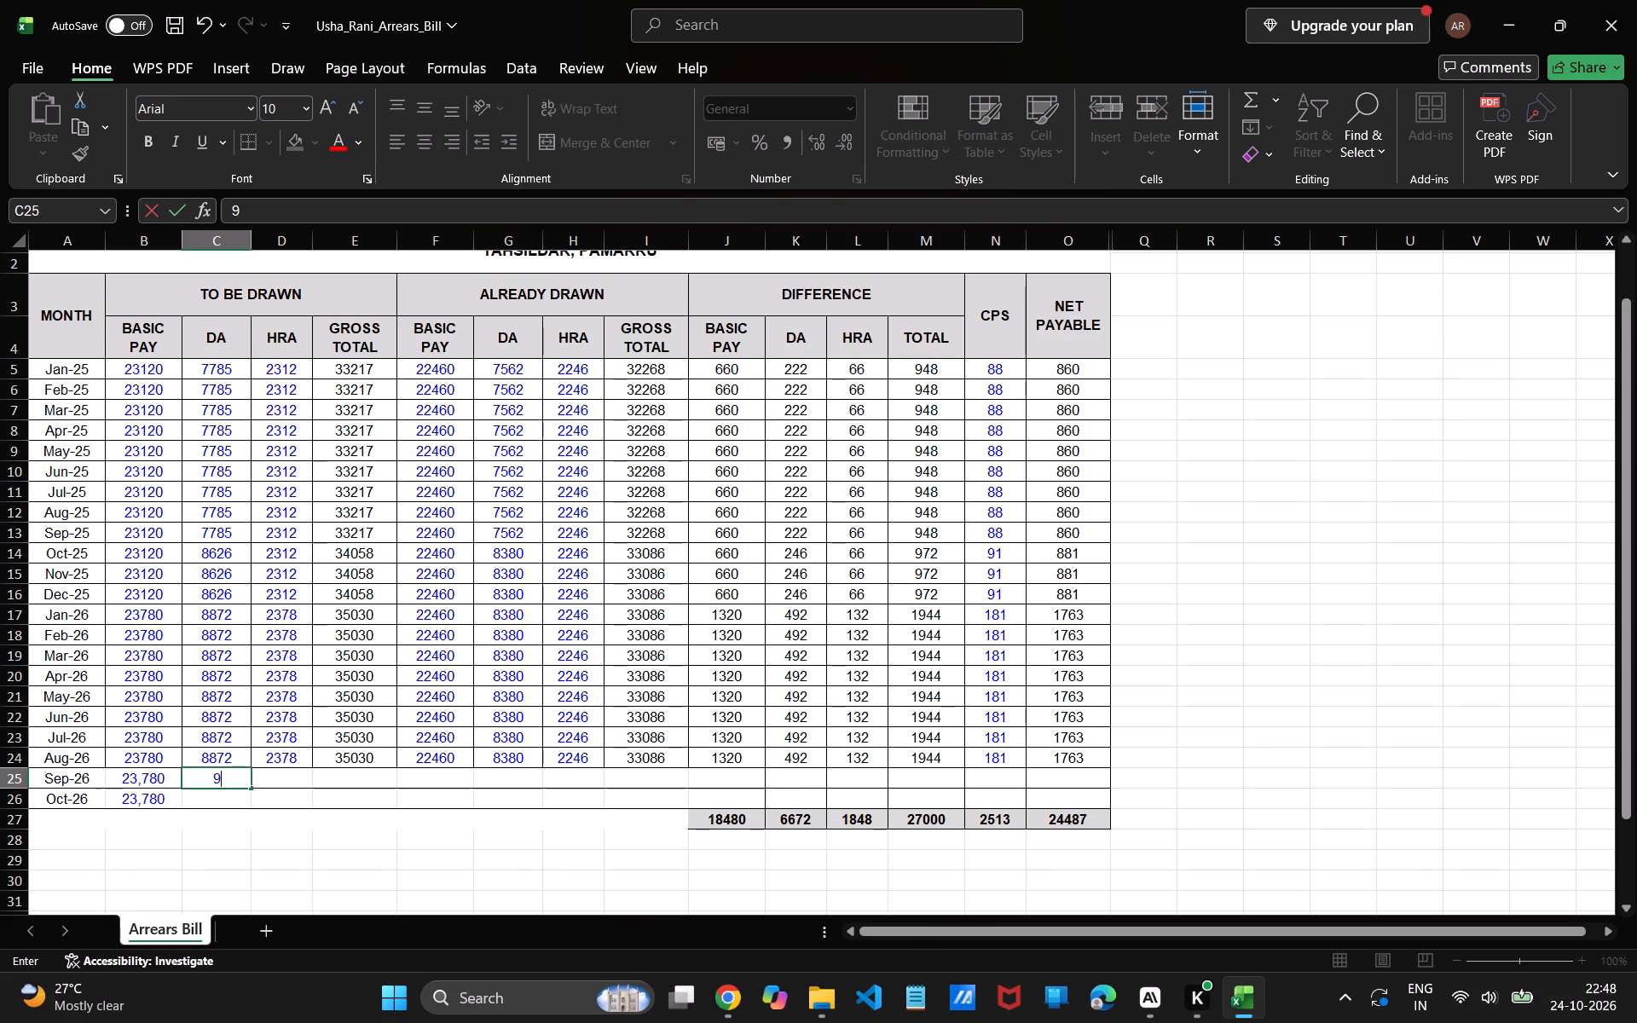
pyautogui.press(',')
pyautogui.press('8')
pyautogui.press('BackSpace')
pyautogui.press('BackSpace')
pyautogui.press('8')
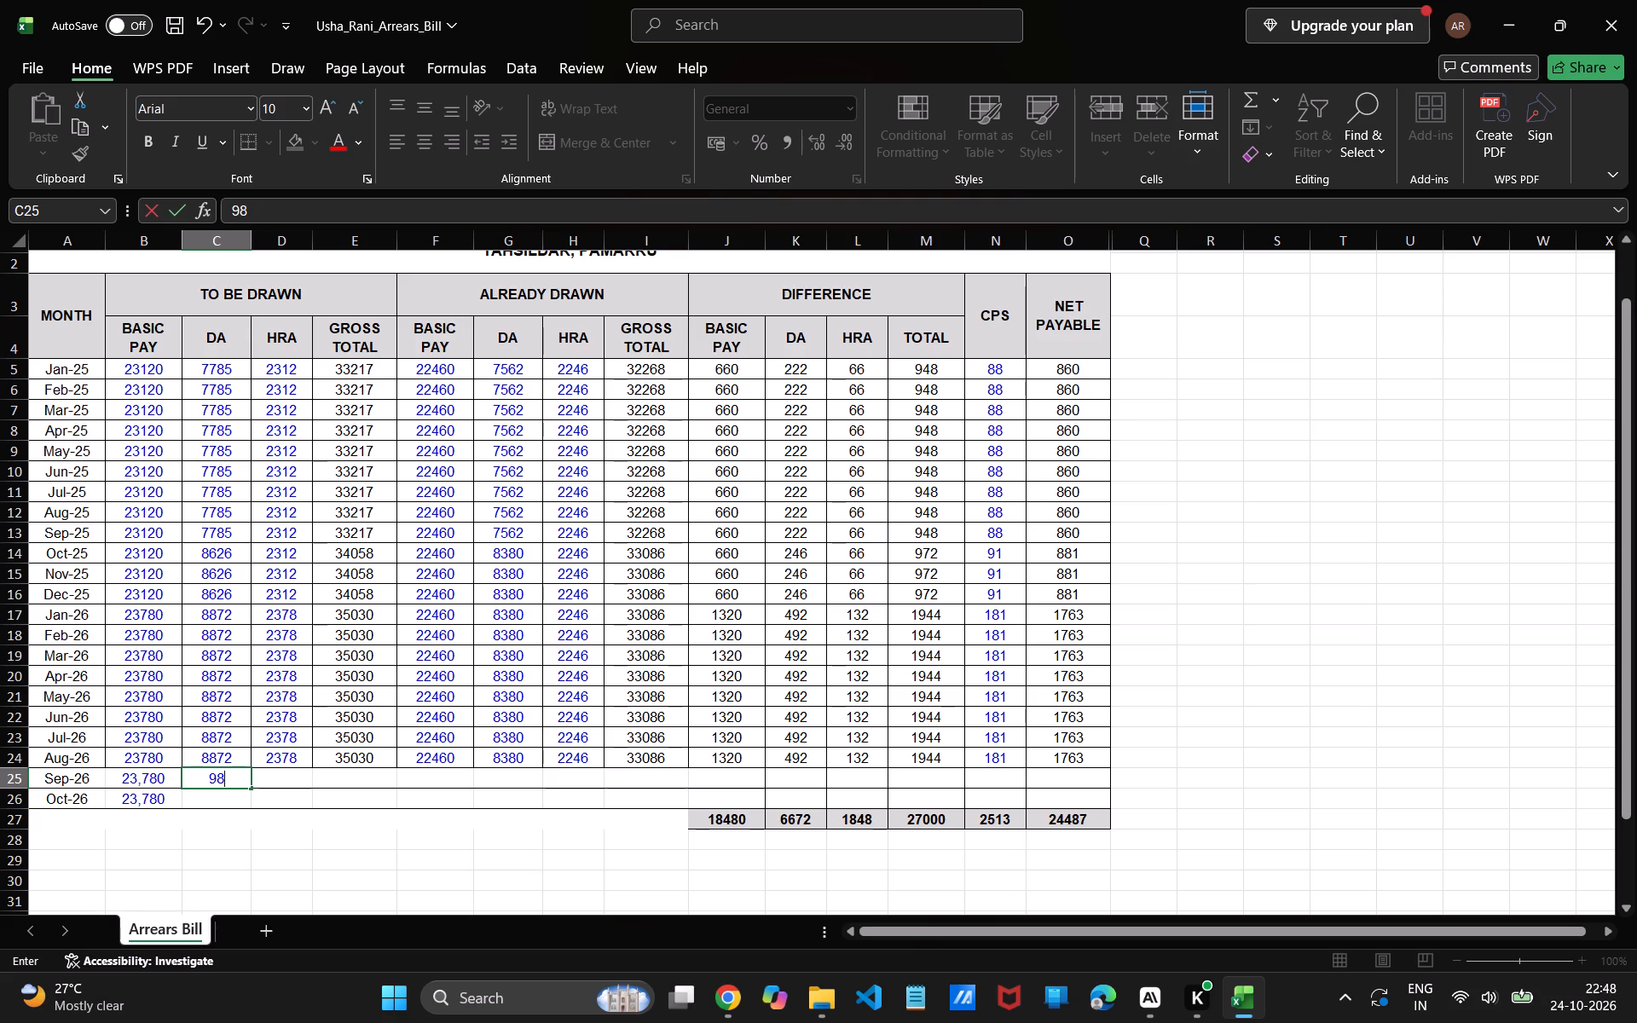
pyautogui.write('29')
pyautogui.press('Down')
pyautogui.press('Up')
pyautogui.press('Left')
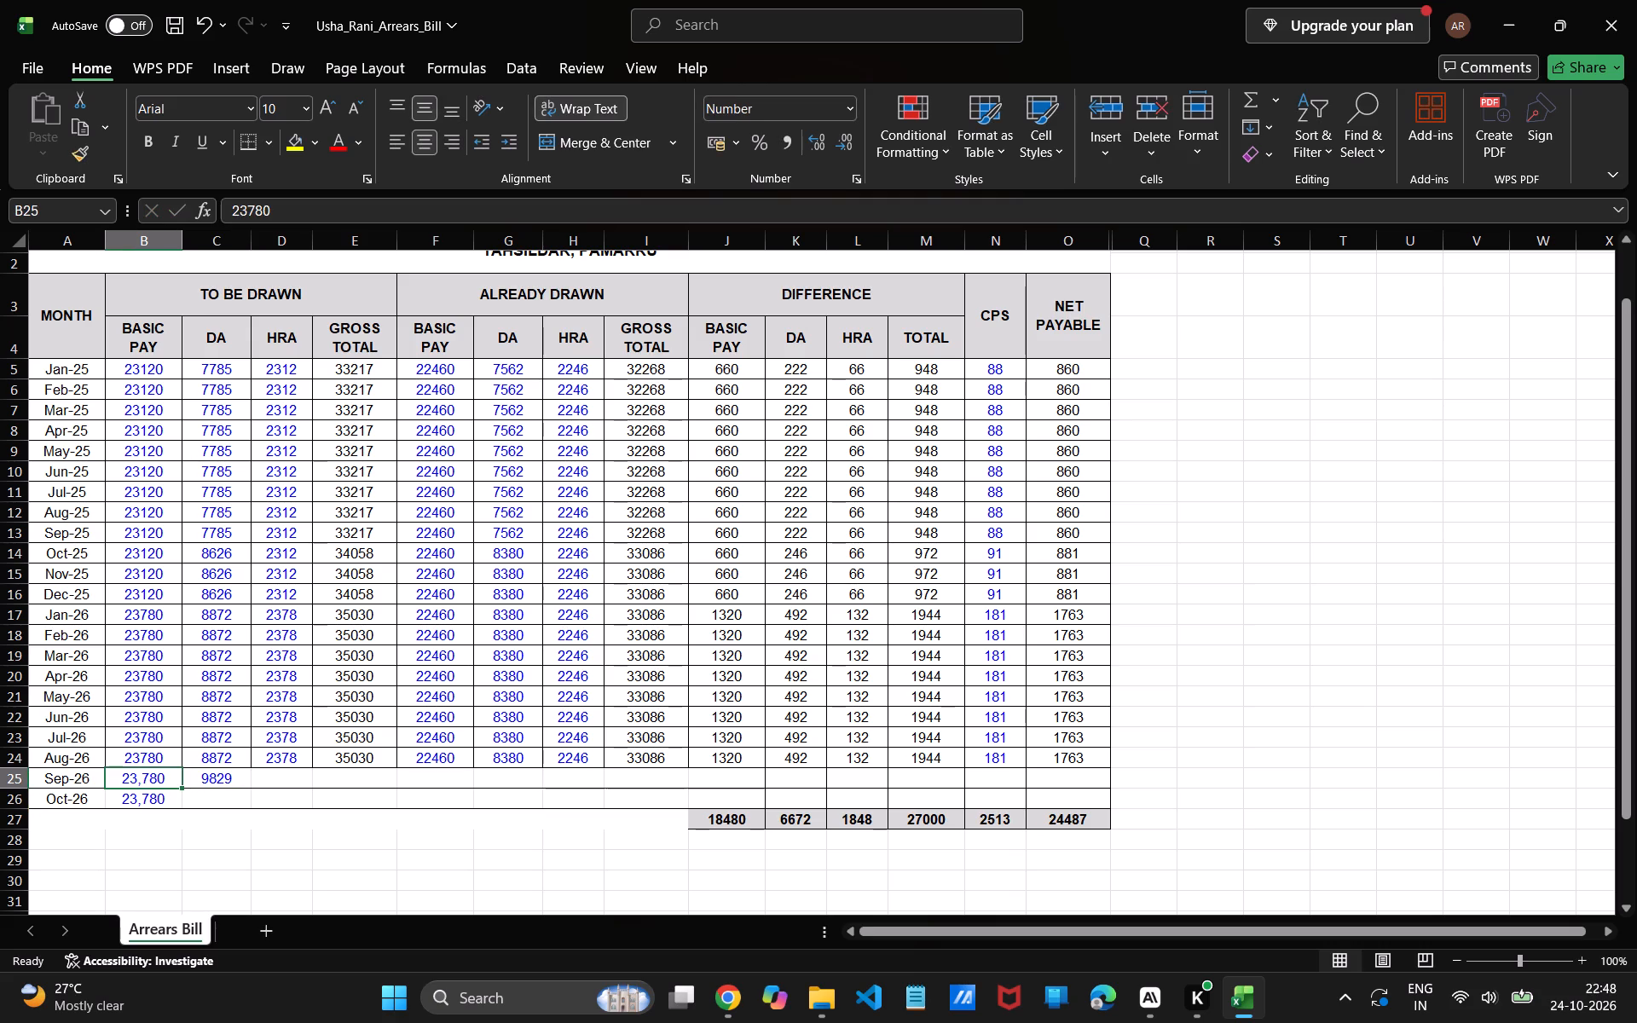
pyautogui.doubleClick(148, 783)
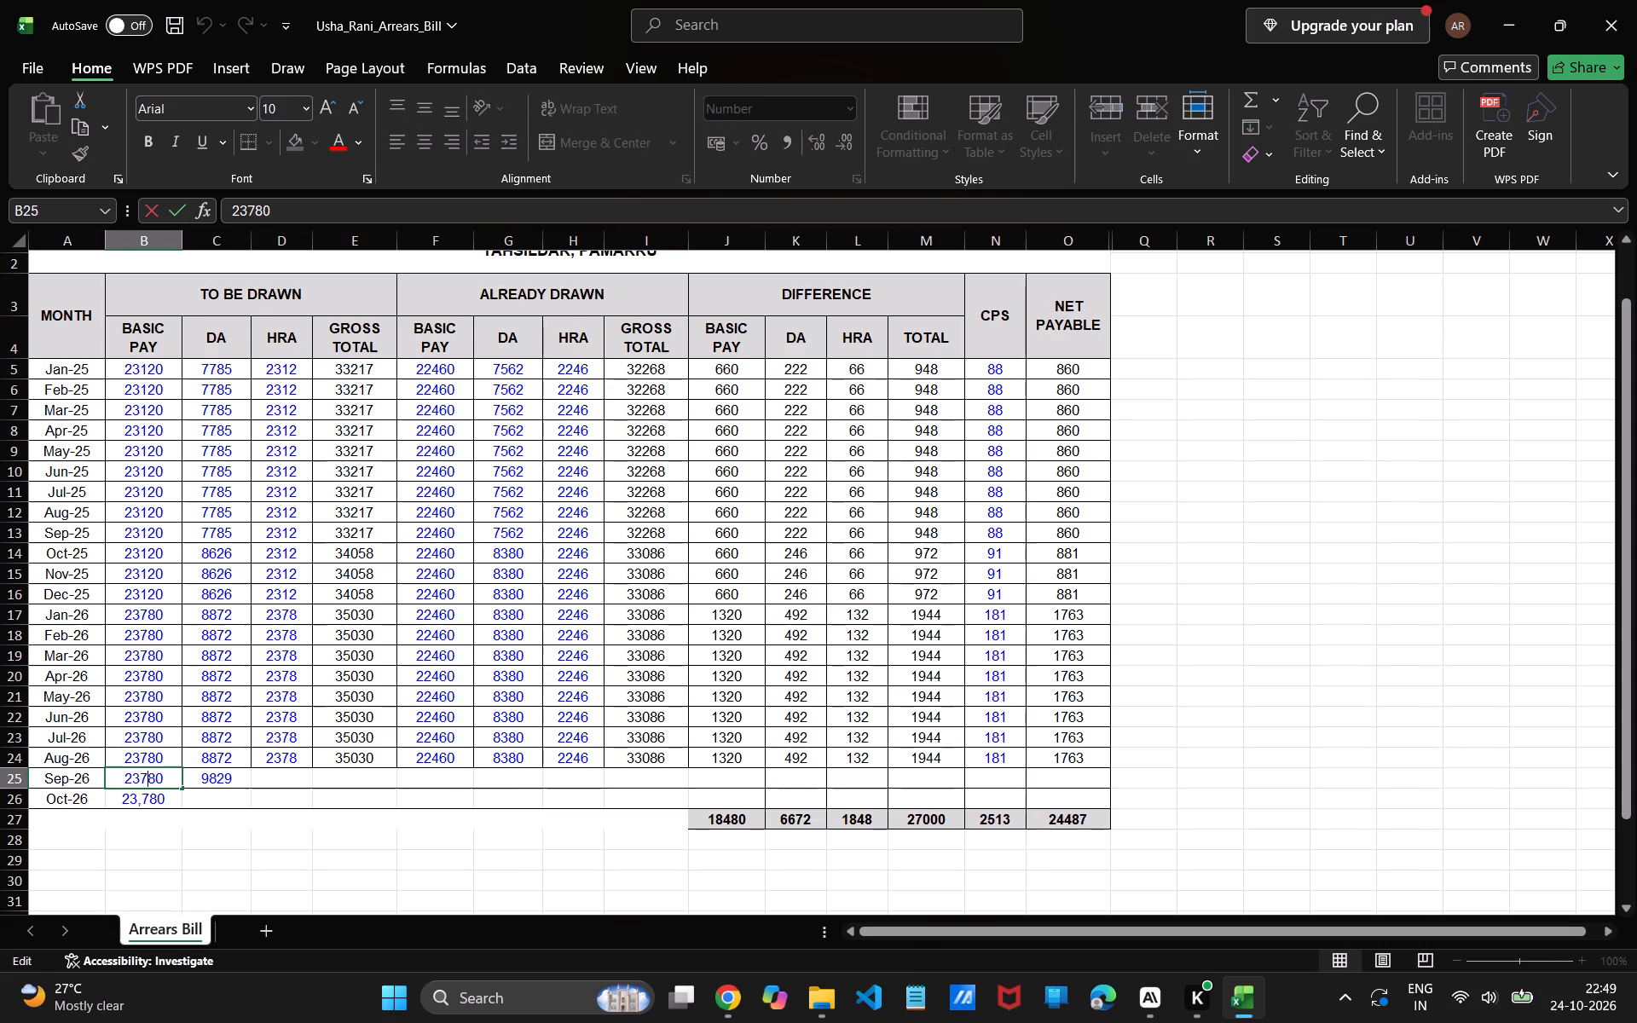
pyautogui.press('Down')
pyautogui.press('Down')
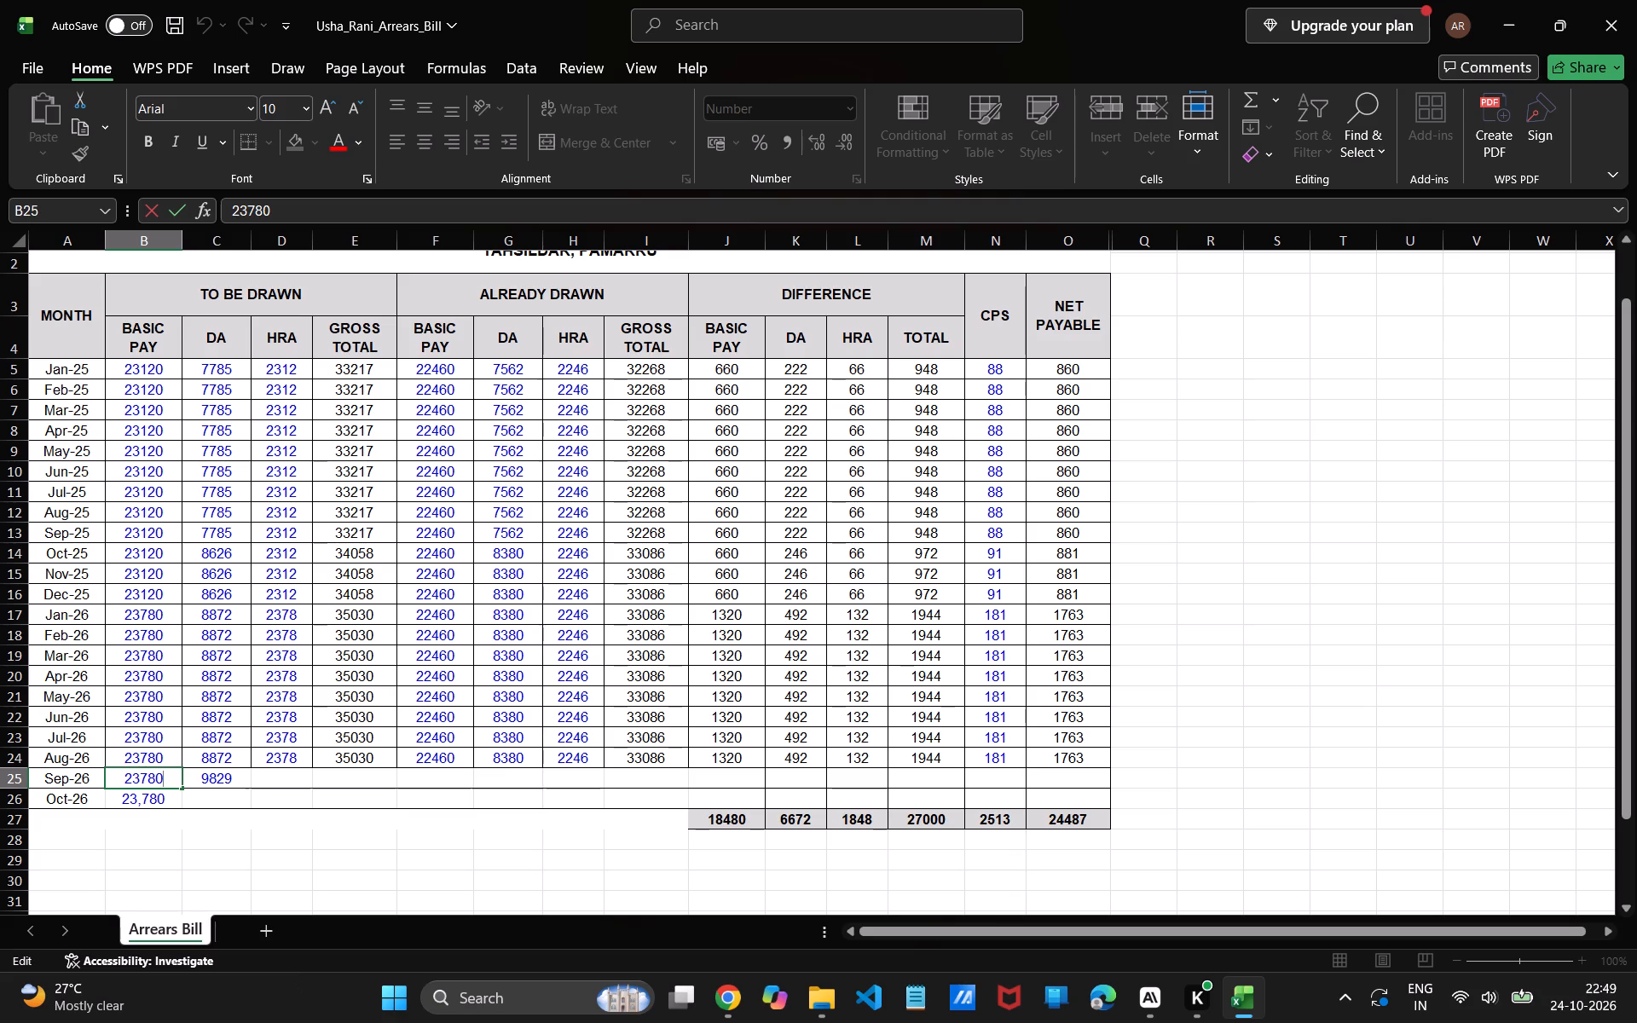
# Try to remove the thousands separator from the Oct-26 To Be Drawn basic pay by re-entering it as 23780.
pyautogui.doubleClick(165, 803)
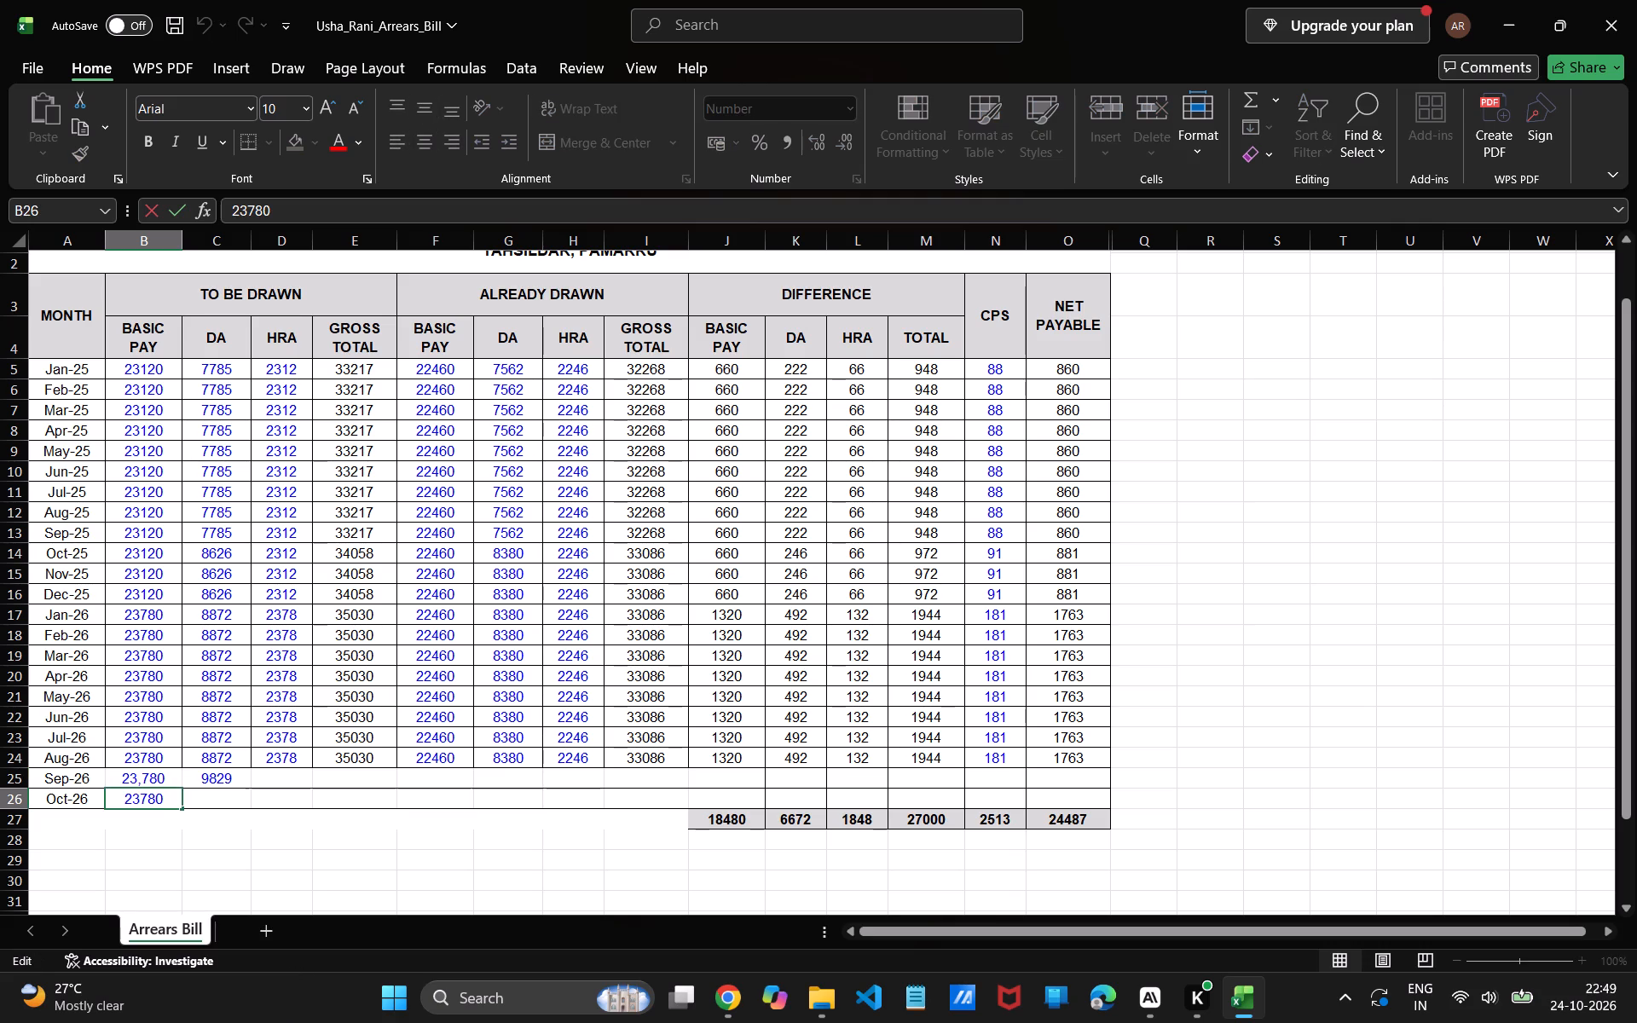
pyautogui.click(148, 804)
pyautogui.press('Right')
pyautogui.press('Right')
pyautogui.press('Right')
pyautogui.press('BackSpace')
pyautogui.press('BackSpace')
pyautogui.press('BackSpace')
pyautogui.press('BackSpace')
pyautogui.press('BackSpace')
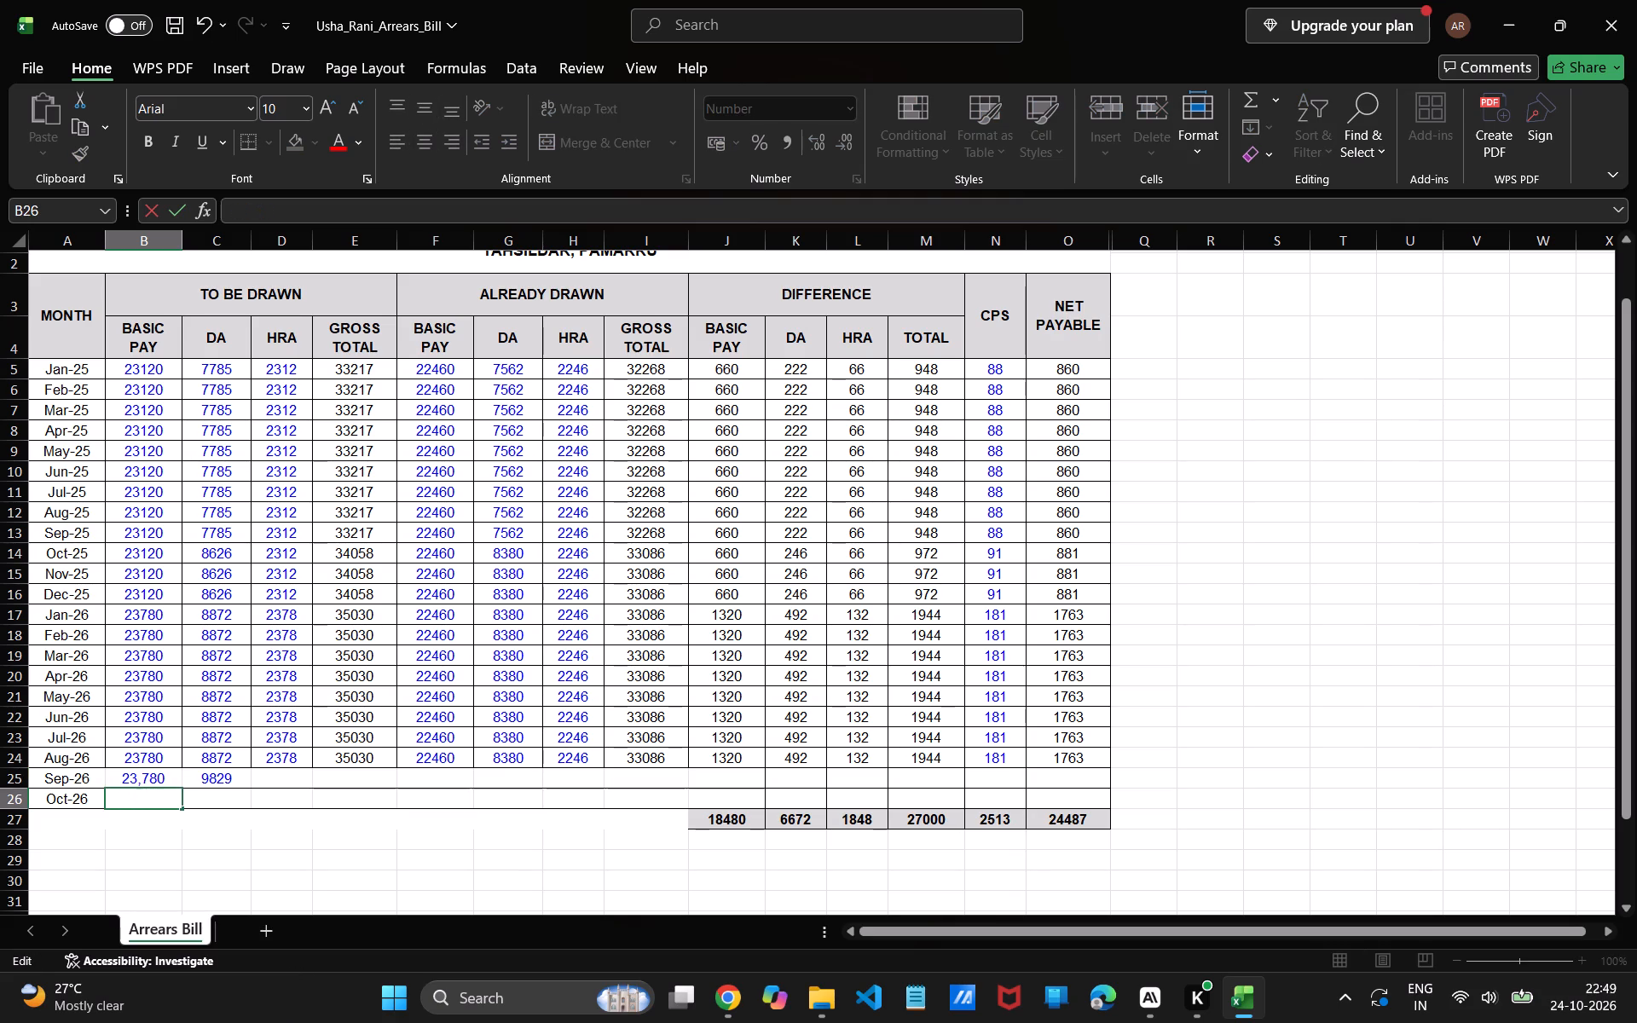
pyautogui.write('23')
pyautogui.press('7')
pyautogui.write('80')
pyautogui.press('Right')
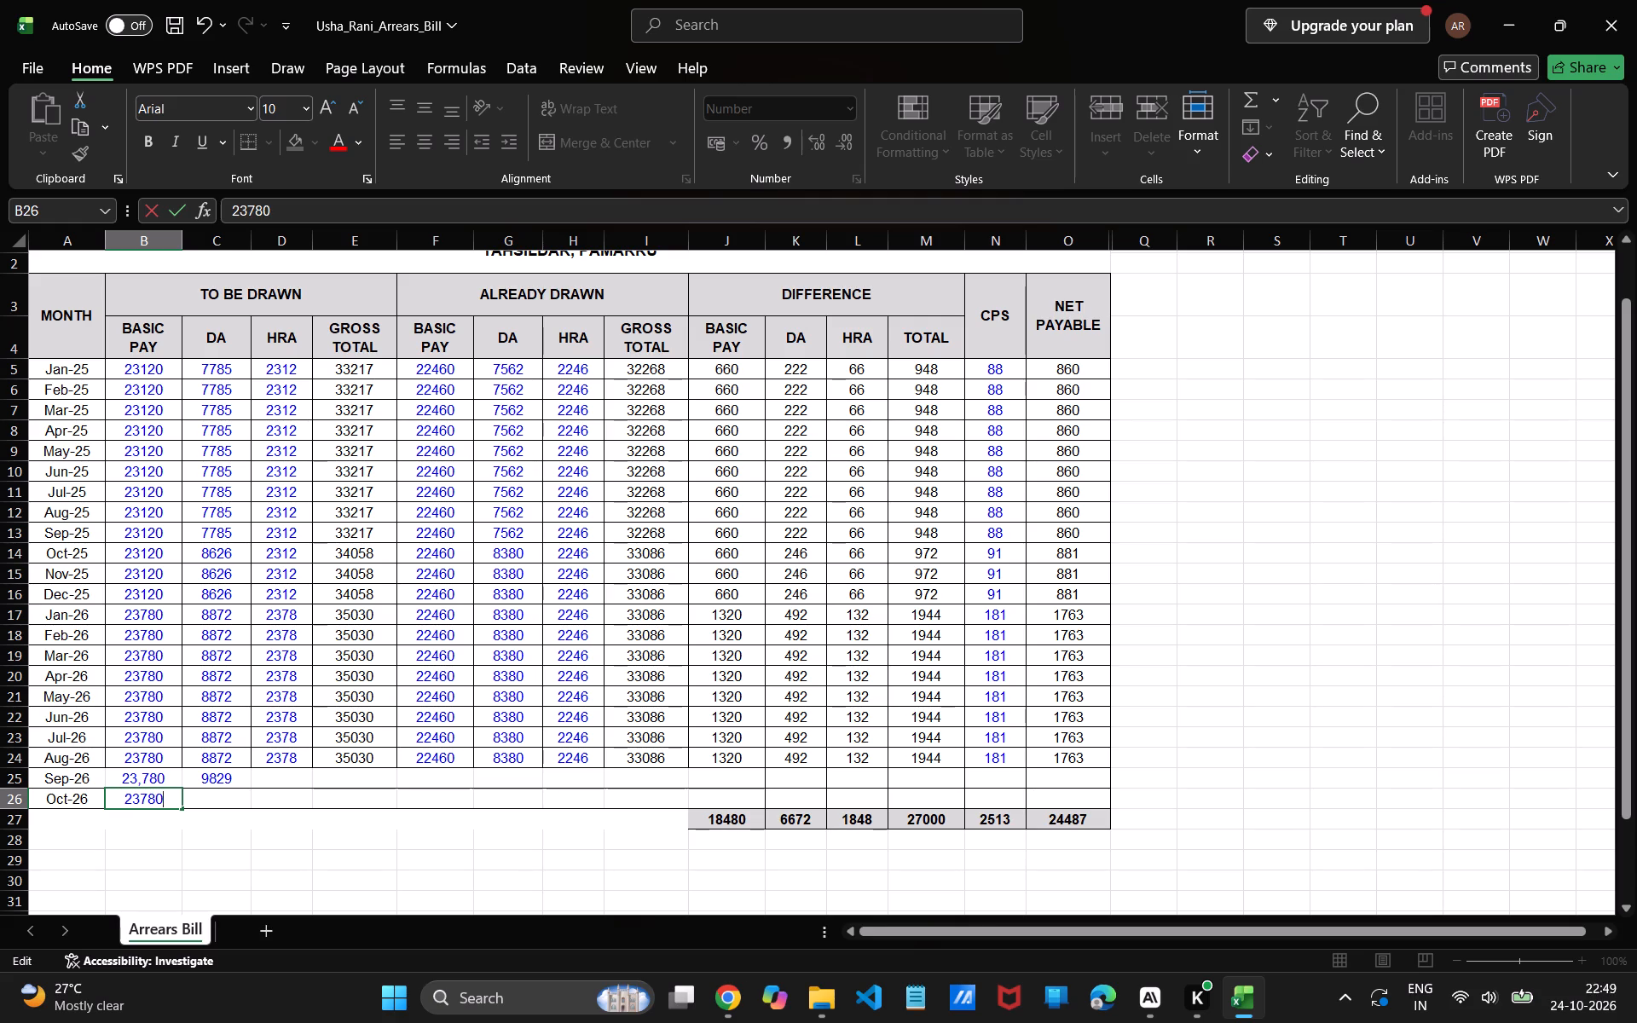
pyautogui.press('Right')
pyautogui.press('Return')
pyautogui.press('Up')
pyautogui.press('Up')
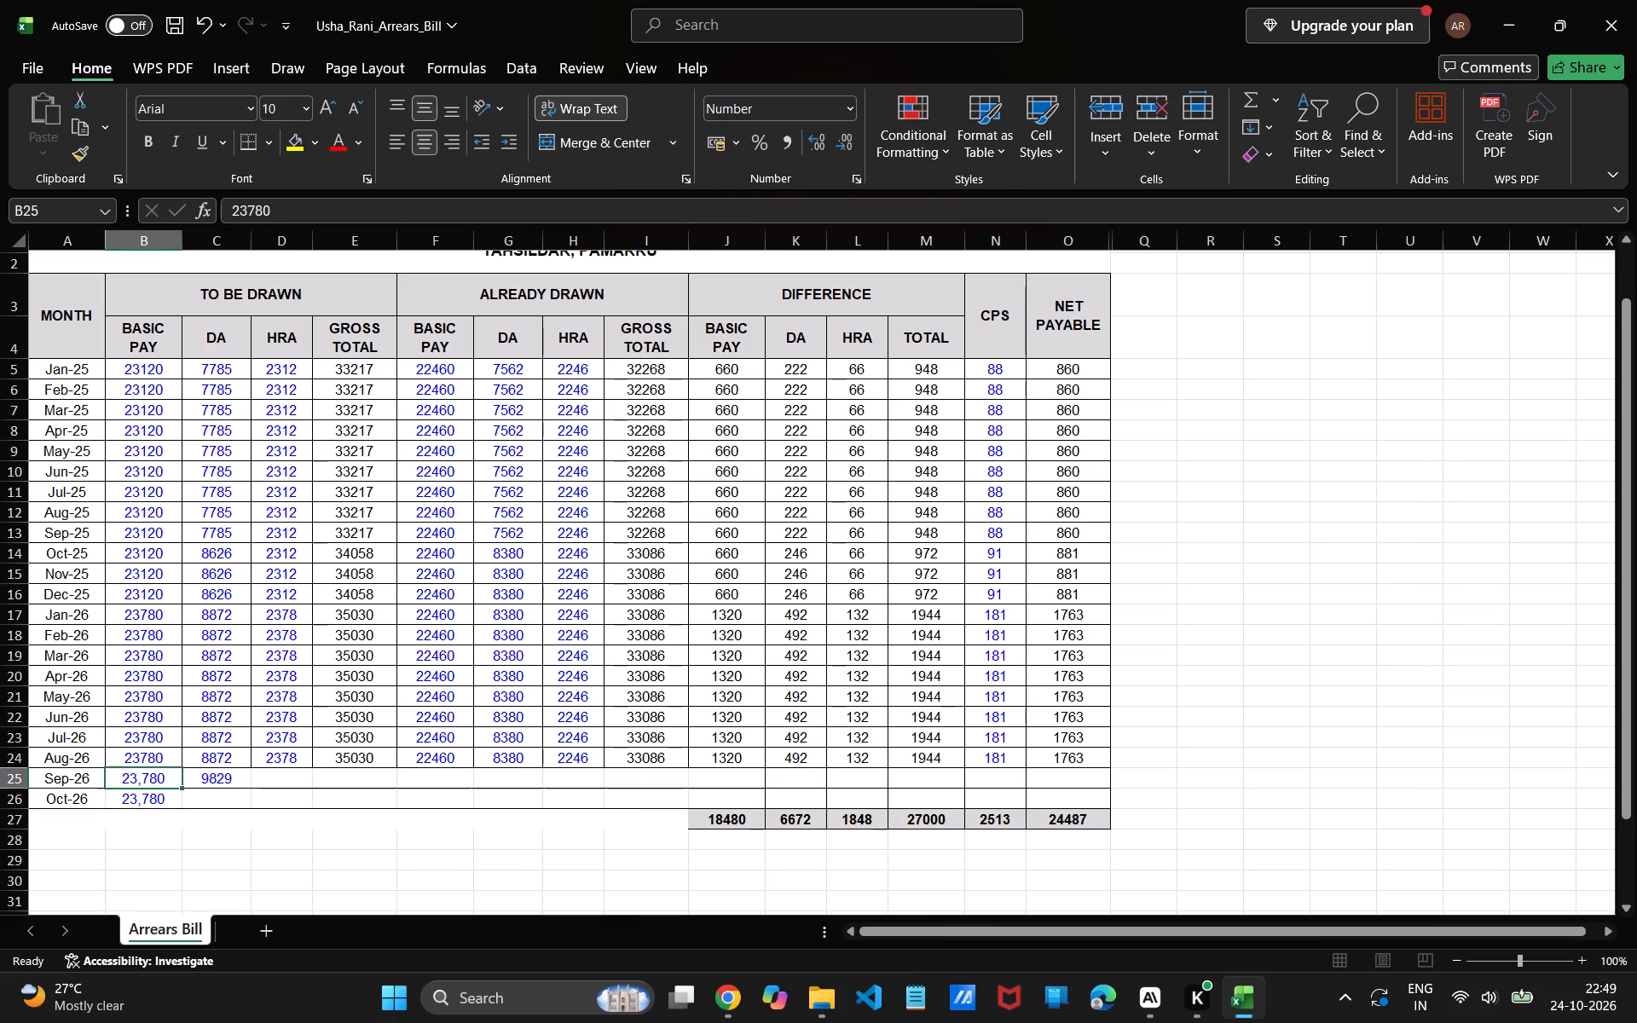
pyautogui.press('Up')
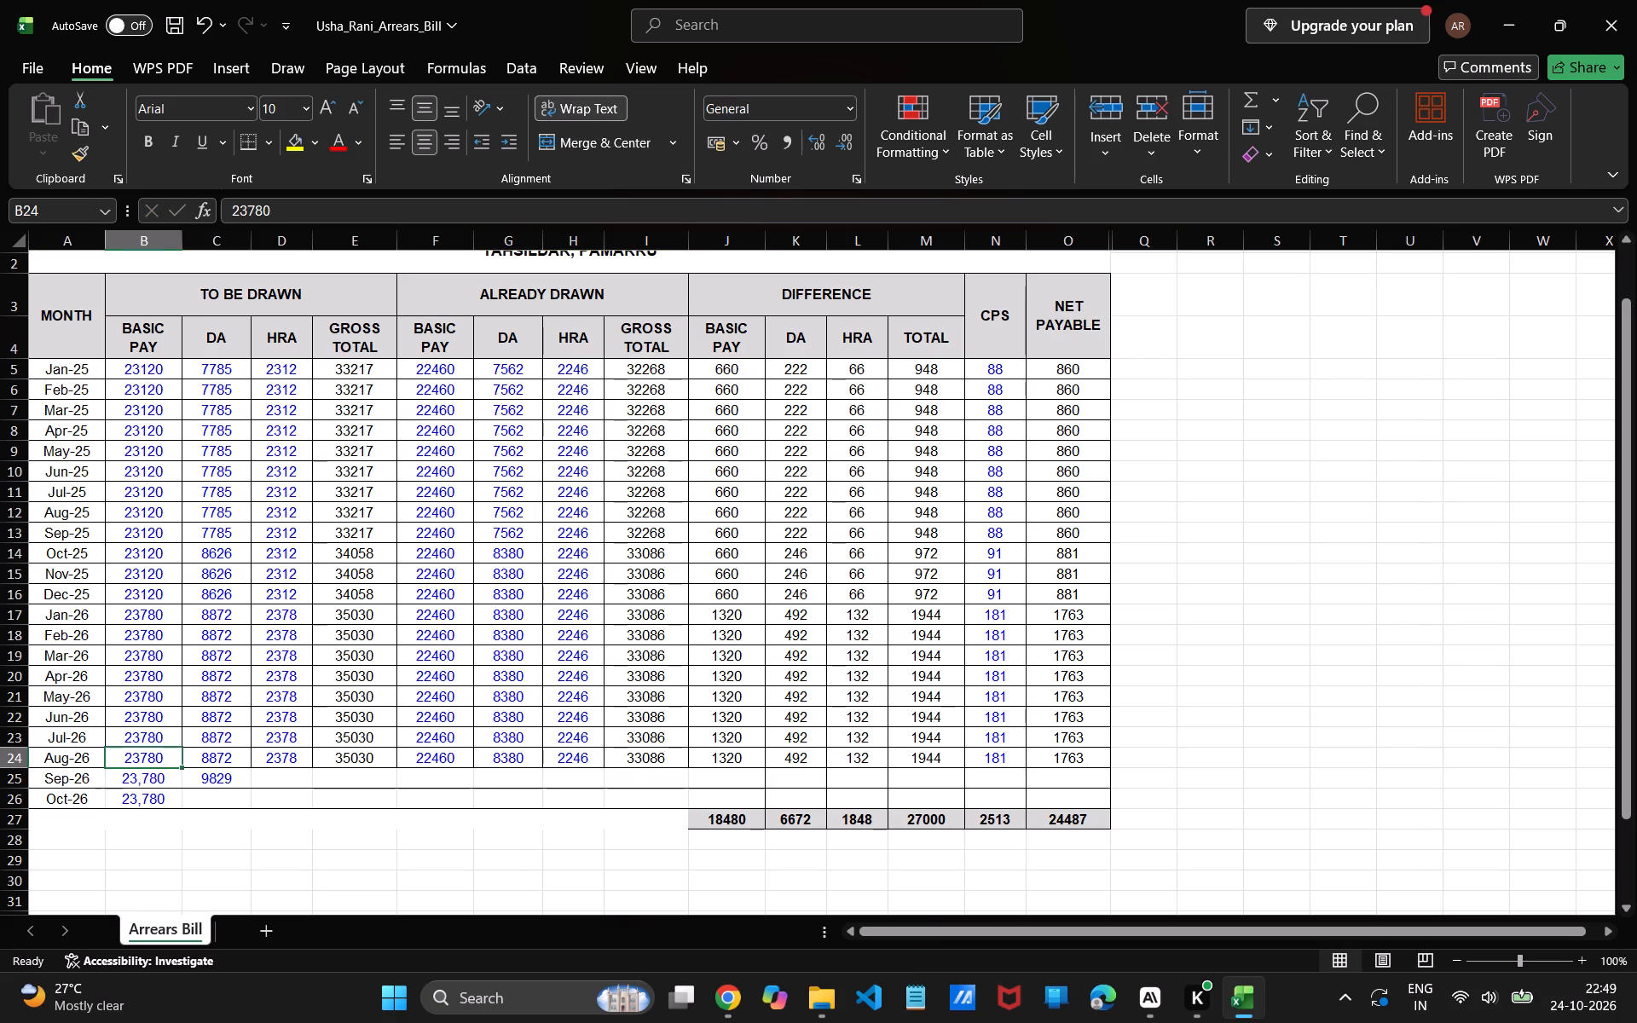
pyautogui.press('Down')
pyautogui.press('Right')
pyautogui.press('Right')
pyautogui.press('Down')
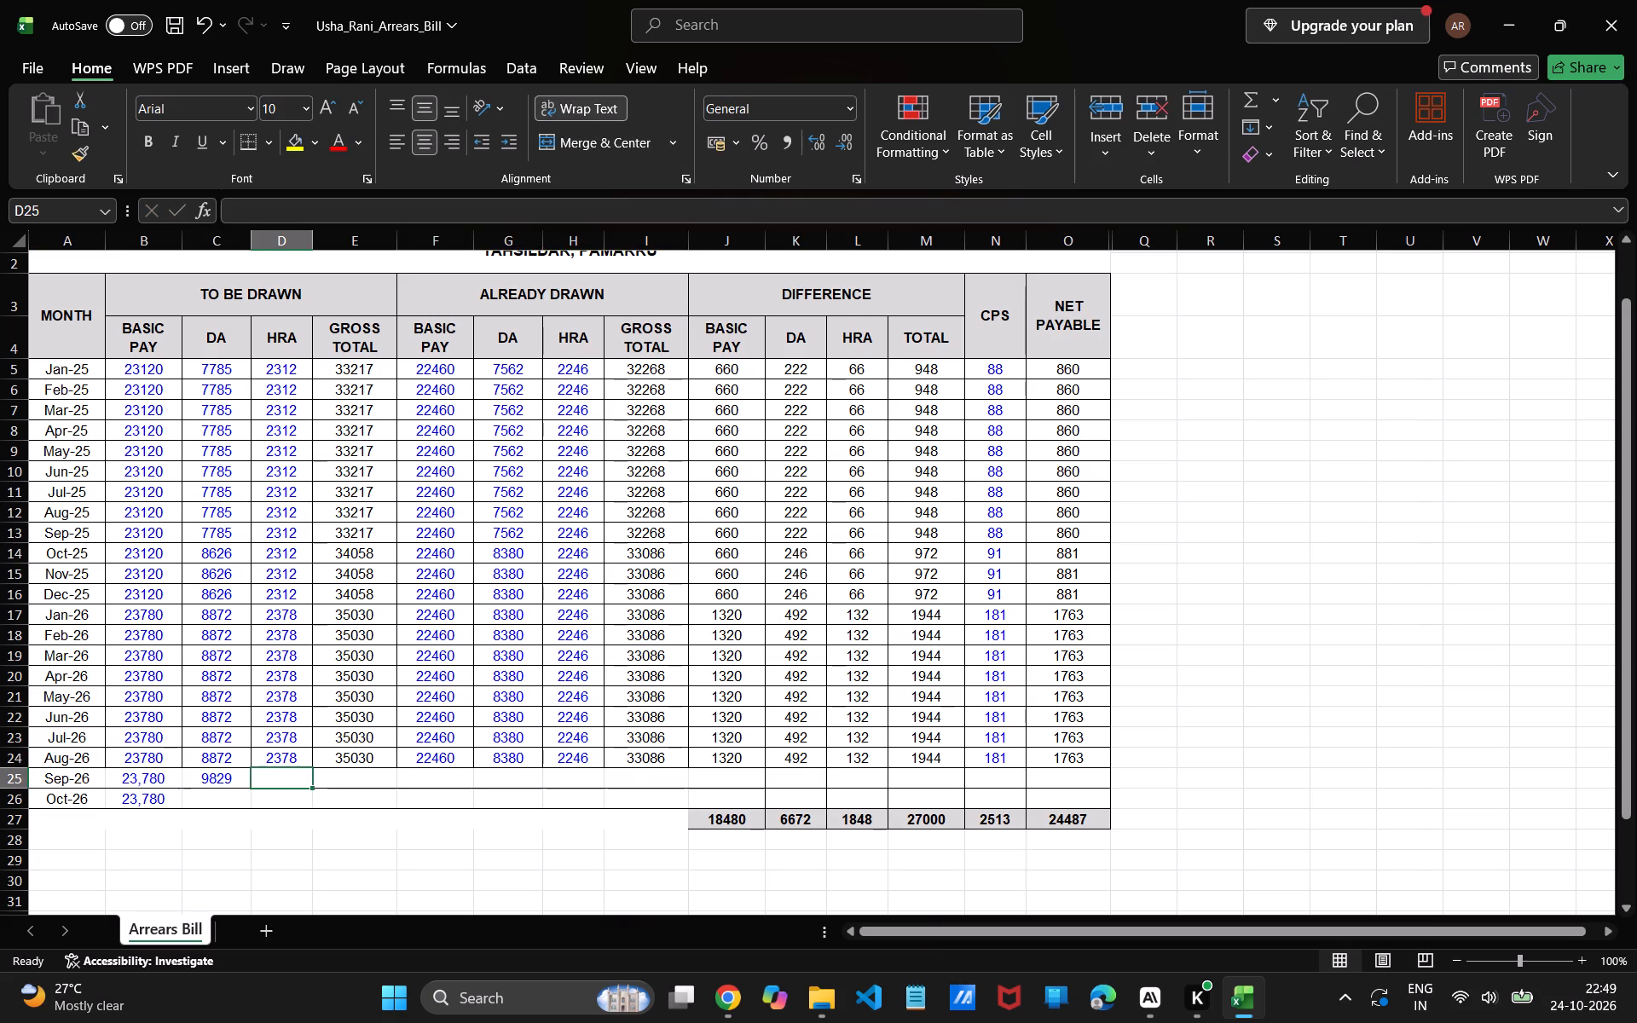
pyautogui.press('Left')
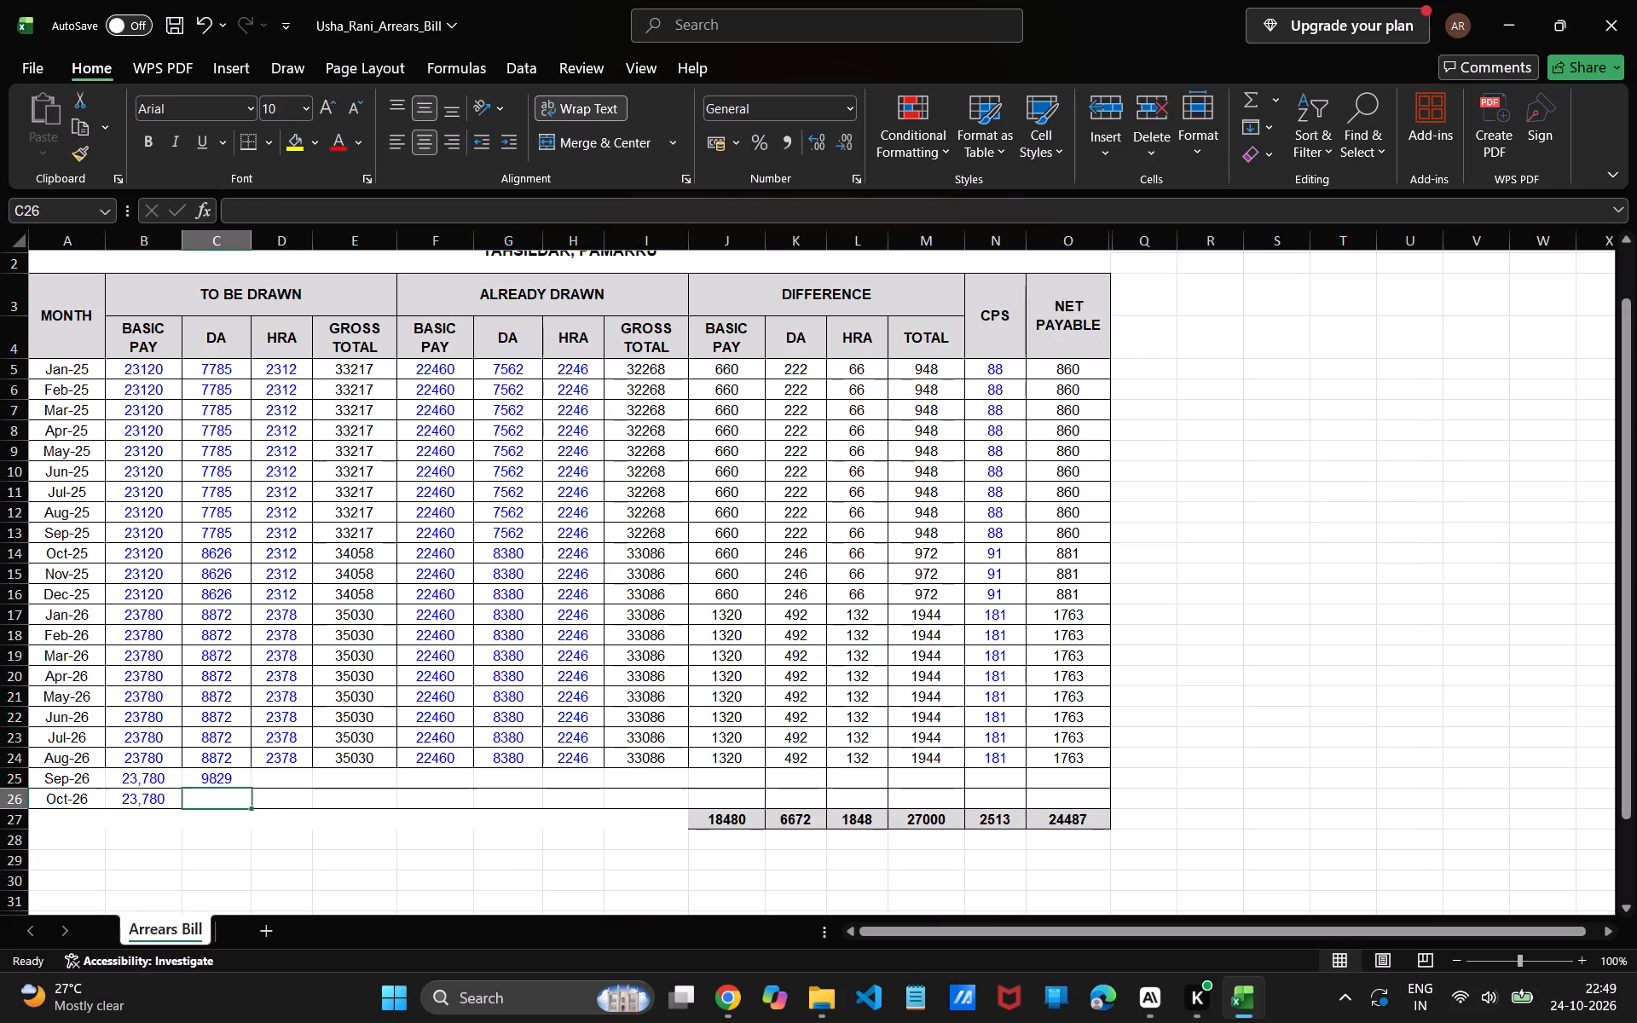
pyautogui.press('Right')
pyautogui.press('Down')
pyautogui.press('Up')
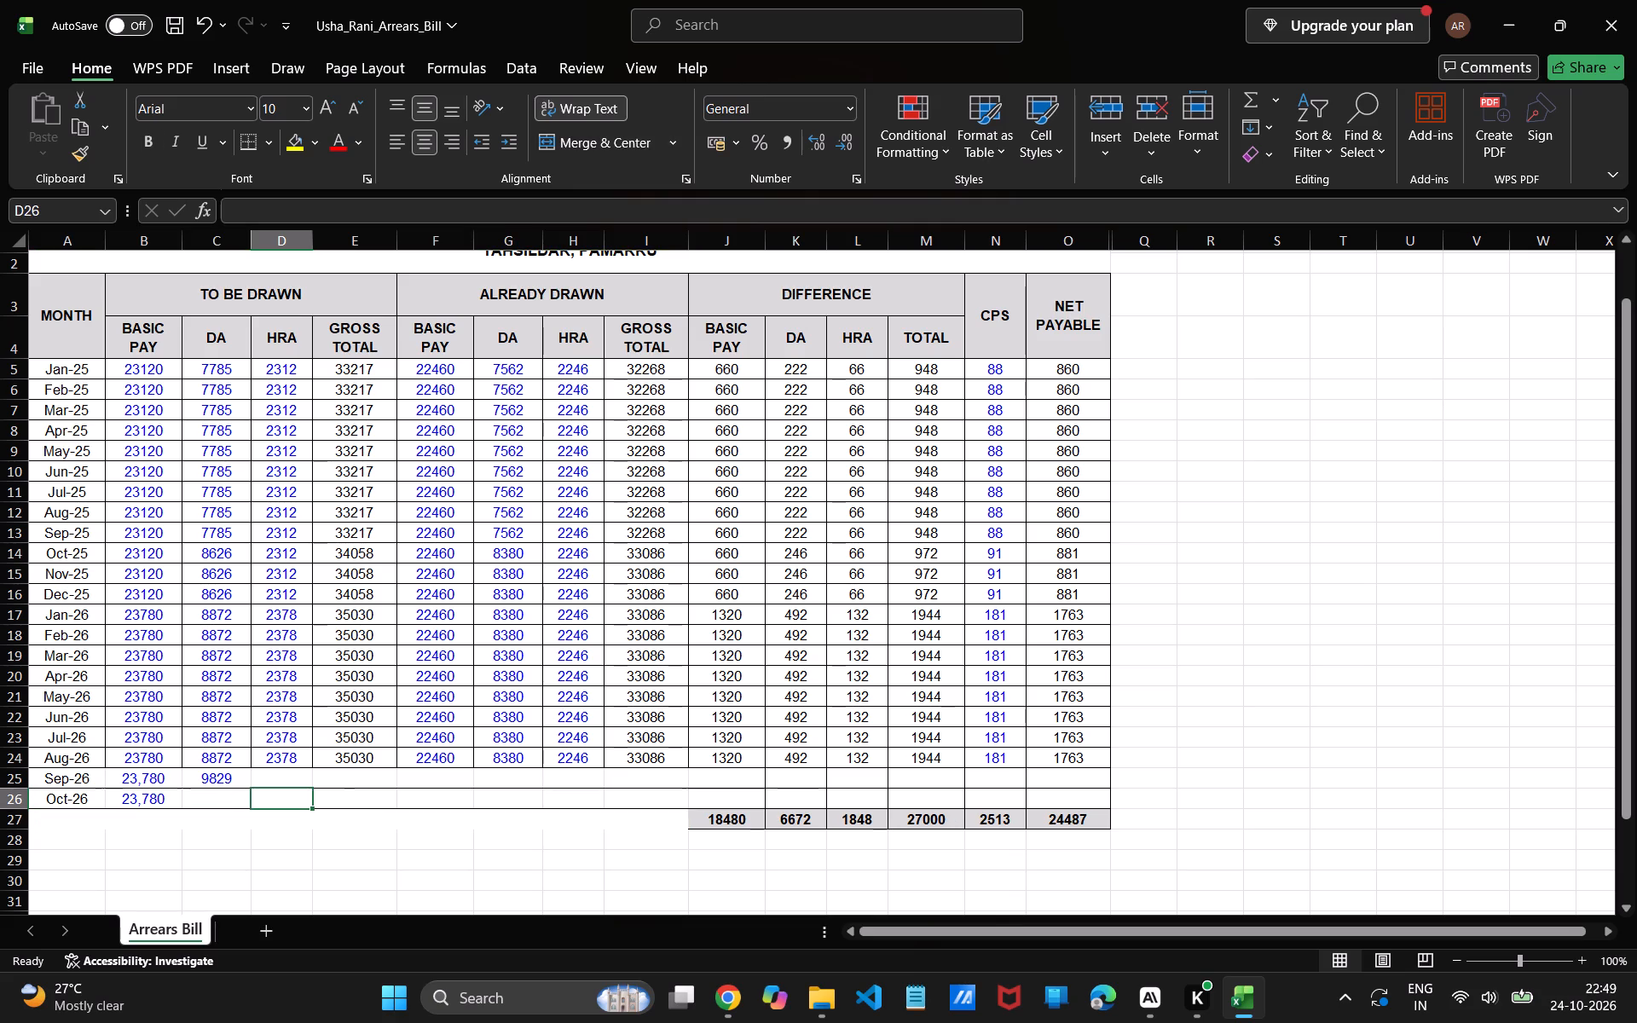
# Clear the To Be Drawn basic pay entries for Sep-26 and Oct-26.
pyautogui.click(163, 788)
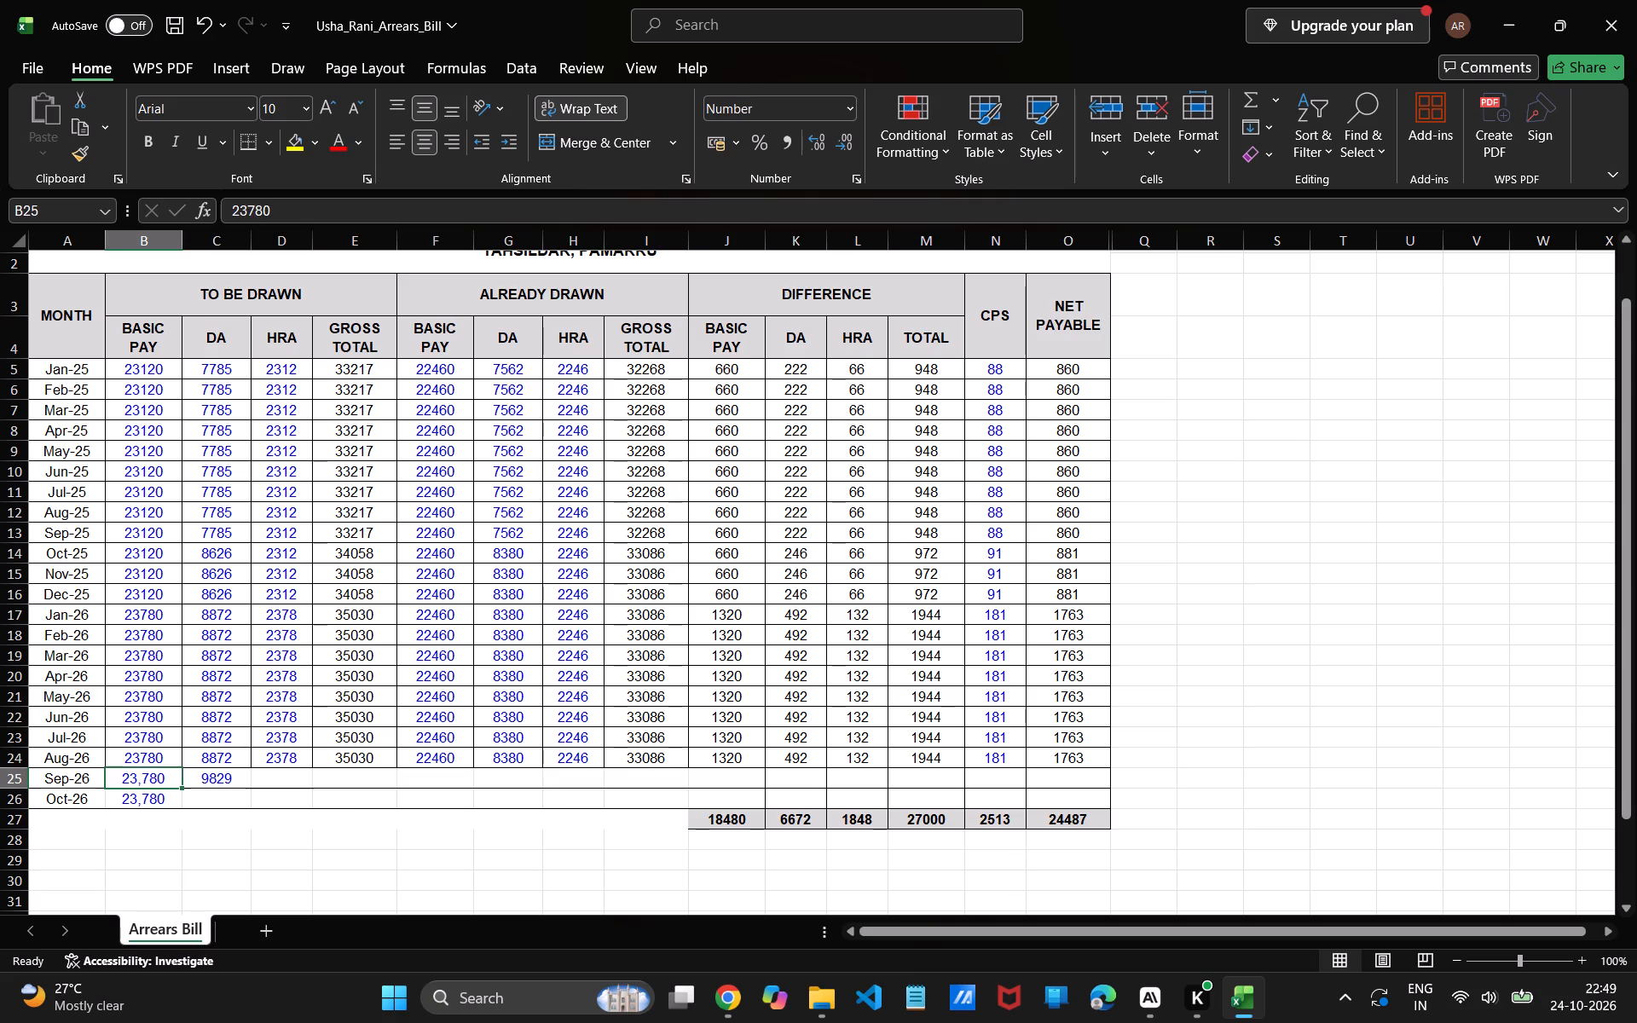
pyautogui.doubleClick(142, 777)
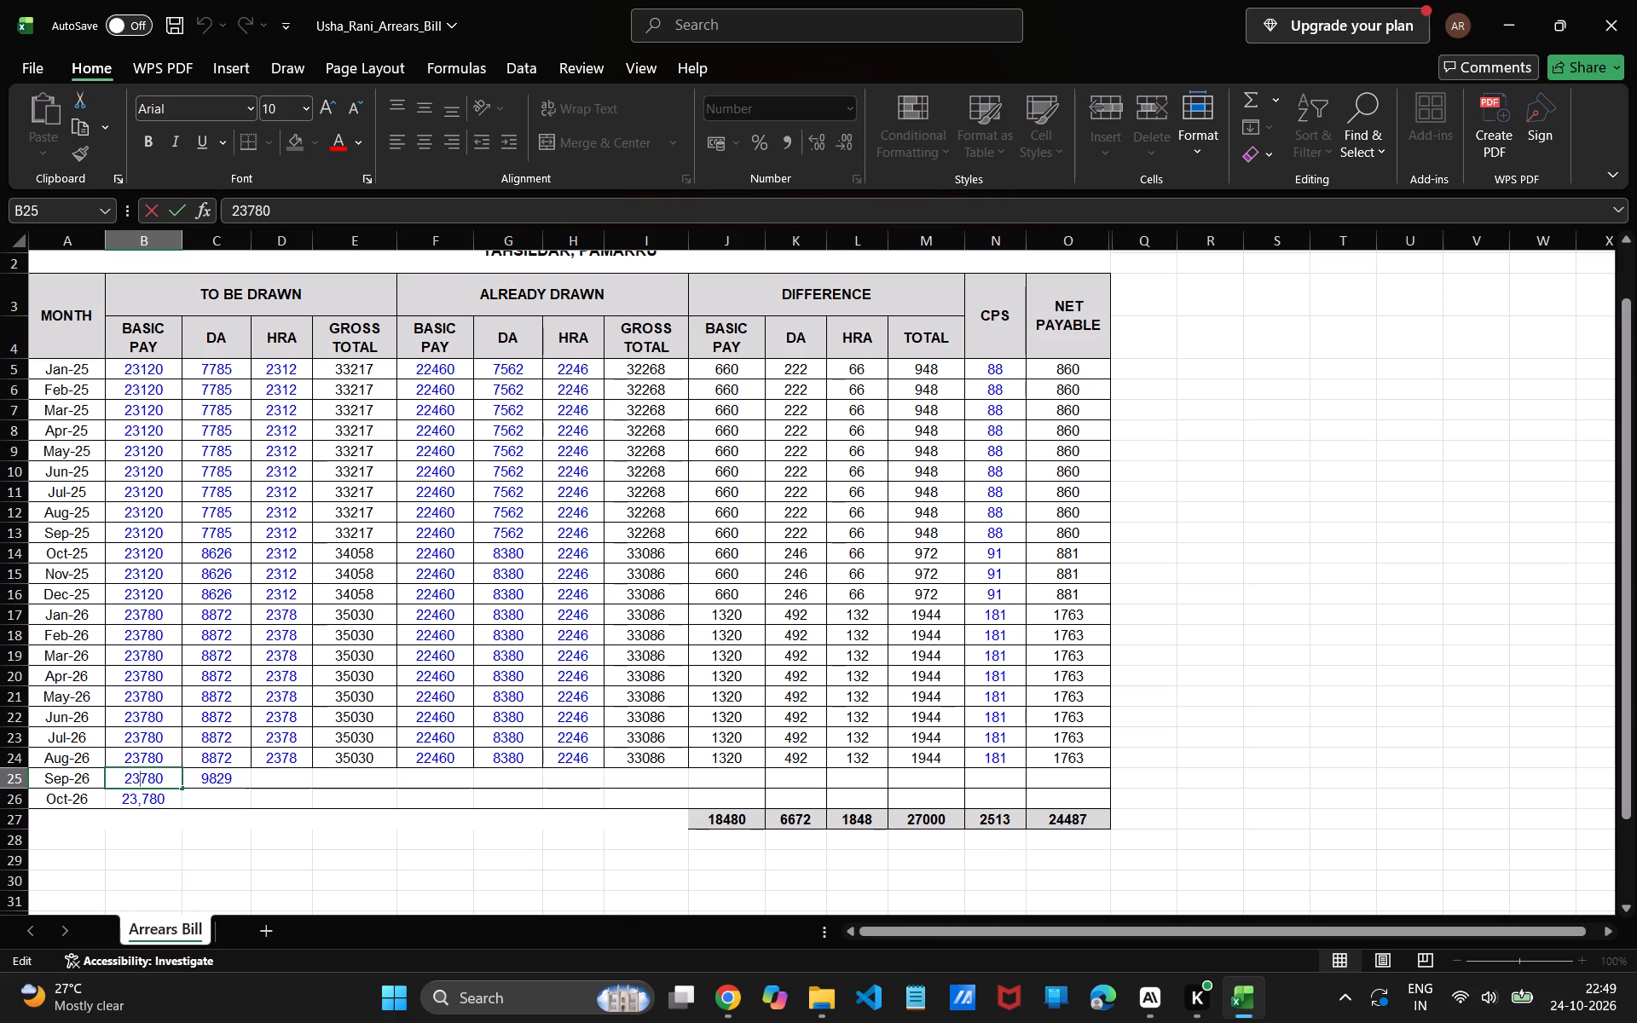
pyautogui.press('Delete')
pyautogui.press('Delete')
pyautogui.press('Delete')
pyautogui.press('Delete')
pyautogui.press('Delete')
pyautogui.press('Delete')
pyautogui.press('Delete')
pyautogui.press('Delete')
pyautogui.press('Delete')
pyautogui.press('Delete')
pyautogui.press('Delete')
pyautogui.press('Delete')
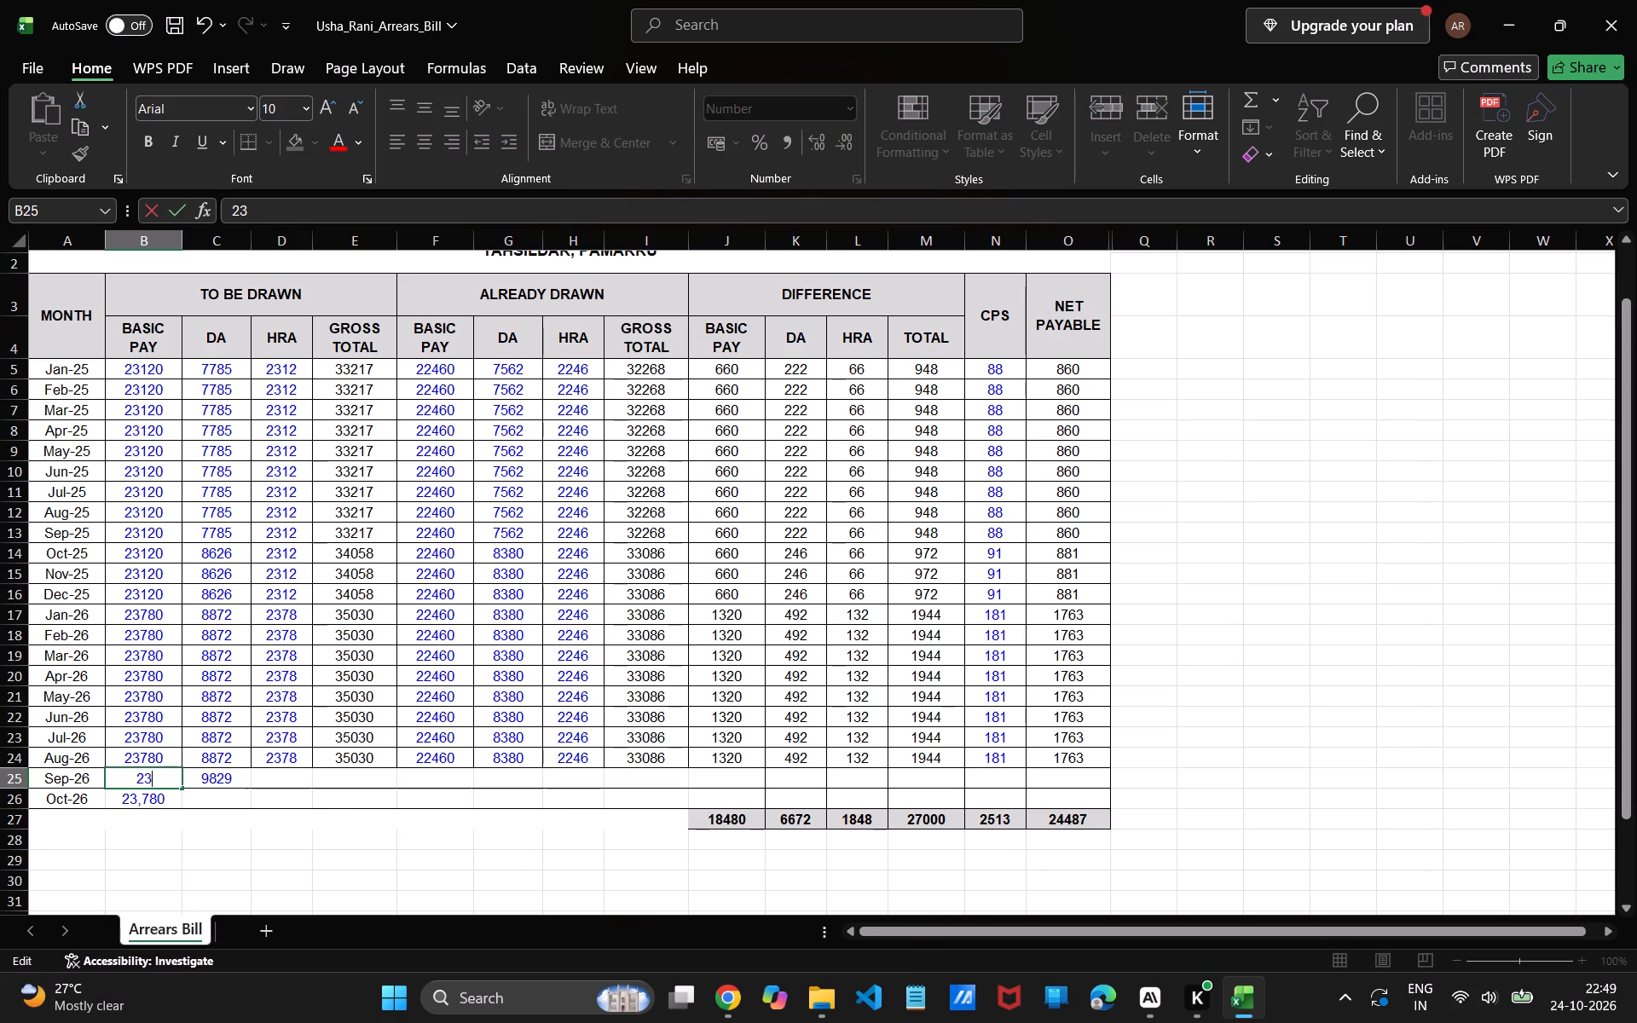
pyautogui.press('BackSpace')
pyautogui.press('BackSpace')
pyautogui.press('Down')
pyautogui.press('Down')
pyautogui.press('Return')
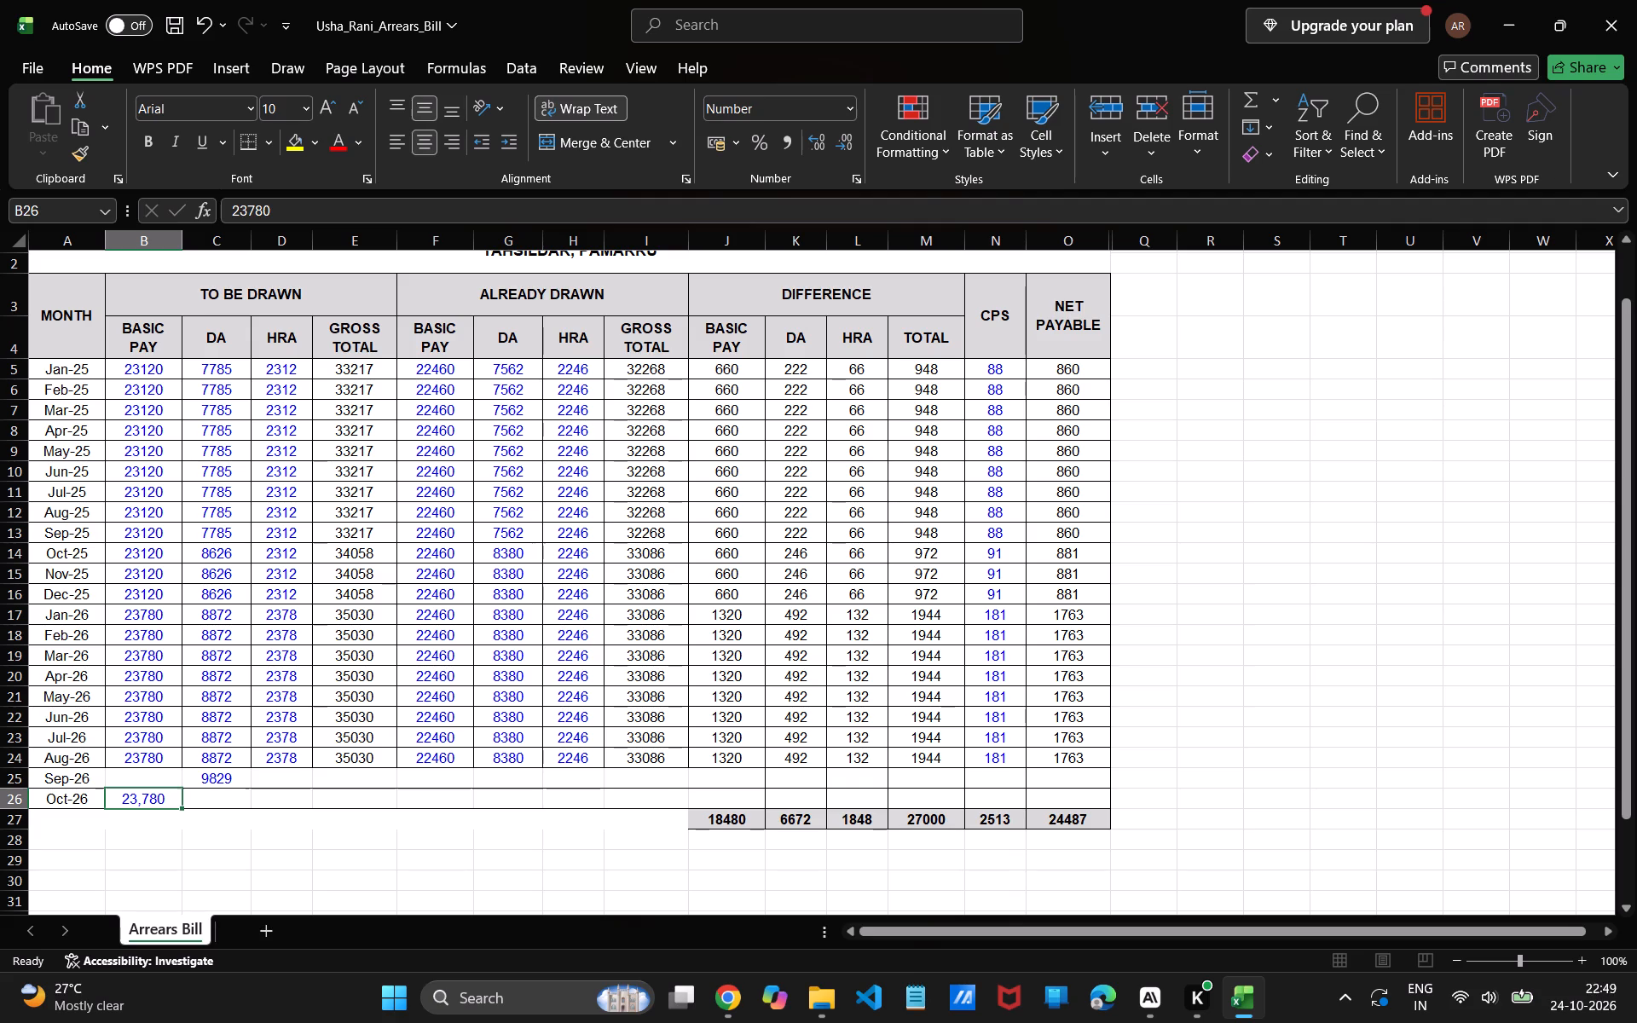
pyautogui.press('Delete')
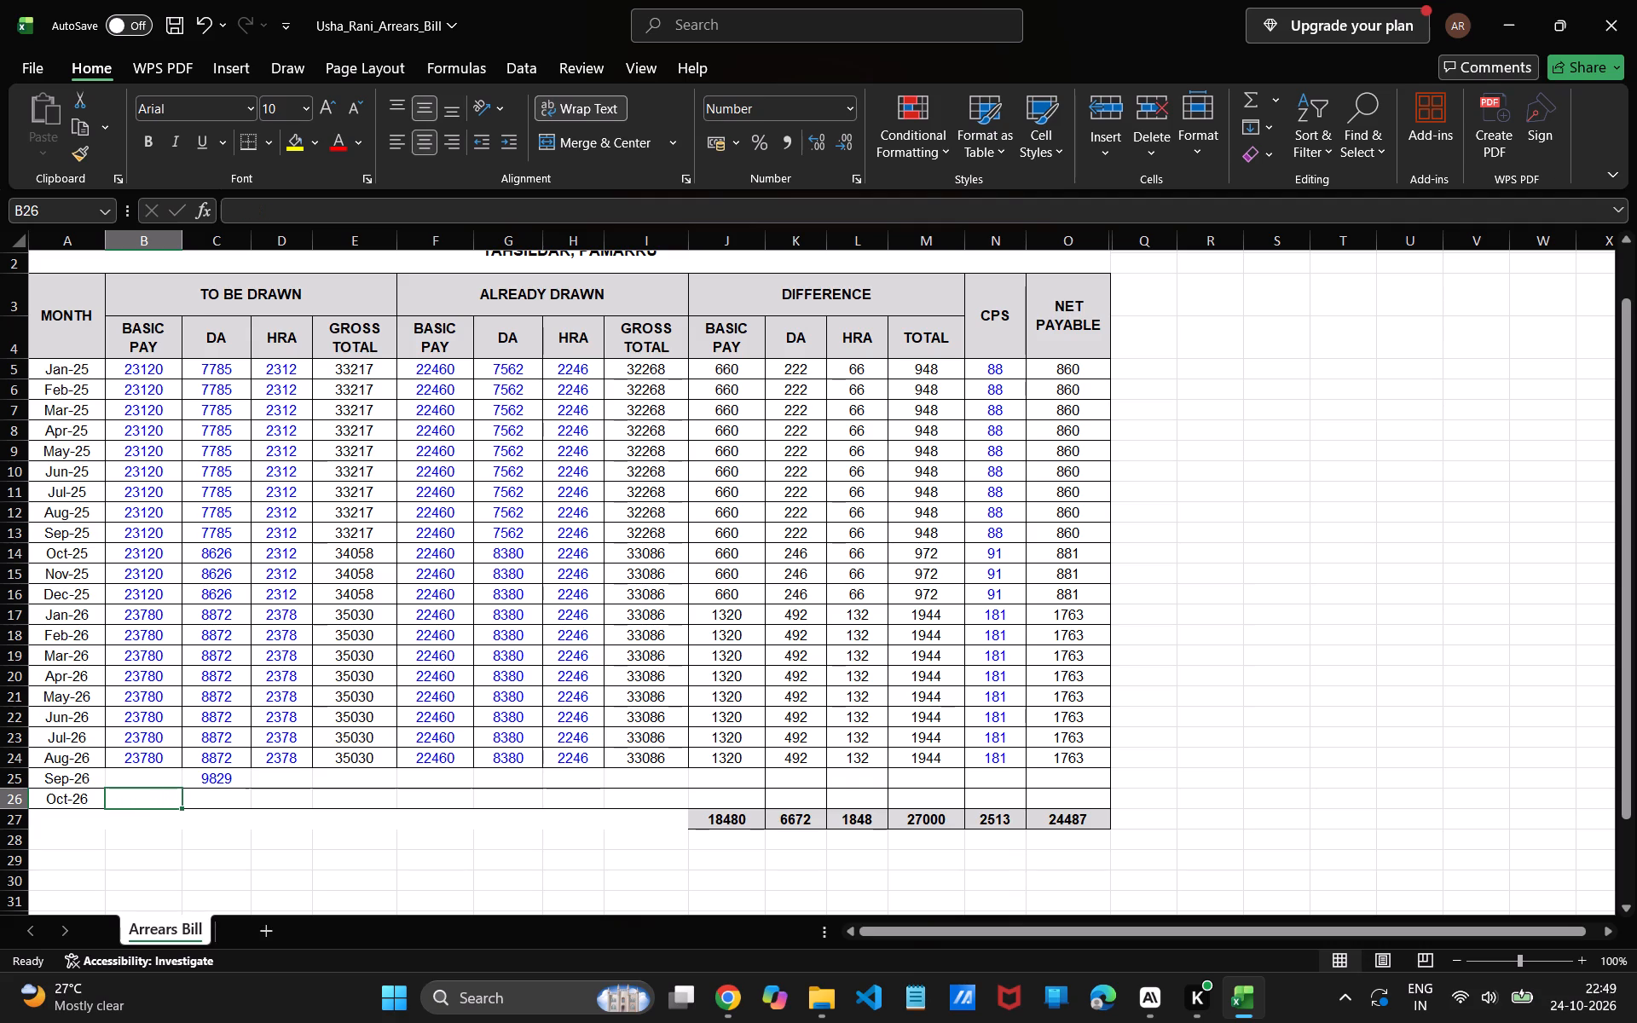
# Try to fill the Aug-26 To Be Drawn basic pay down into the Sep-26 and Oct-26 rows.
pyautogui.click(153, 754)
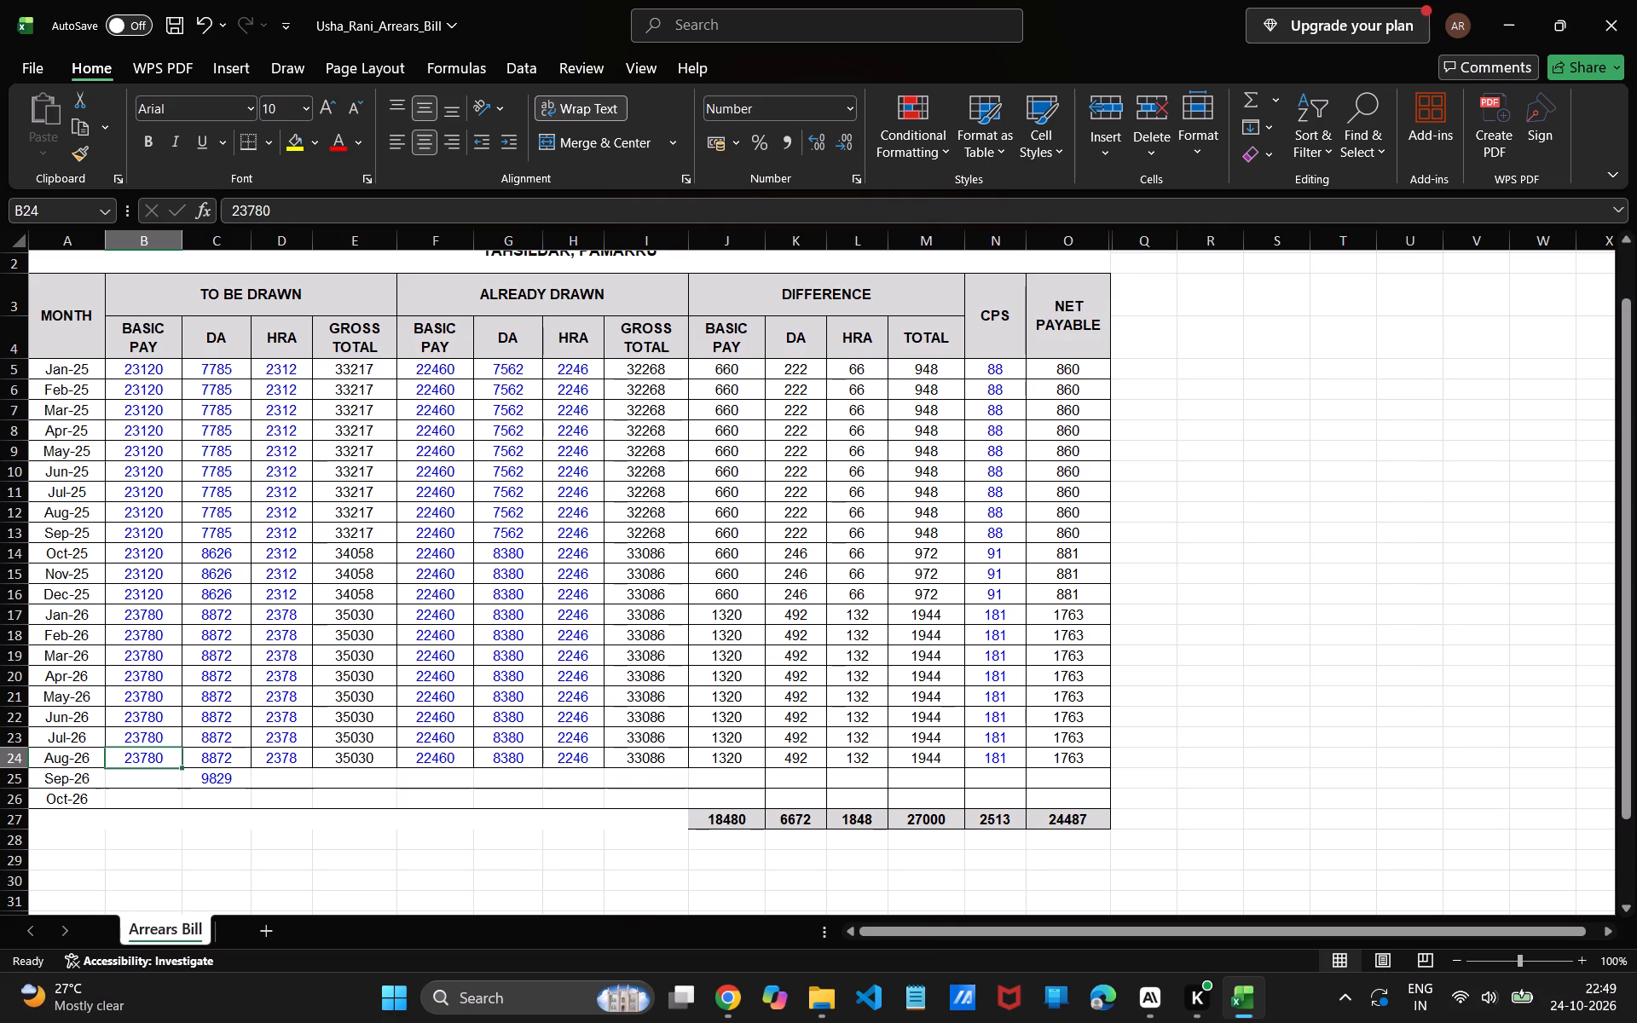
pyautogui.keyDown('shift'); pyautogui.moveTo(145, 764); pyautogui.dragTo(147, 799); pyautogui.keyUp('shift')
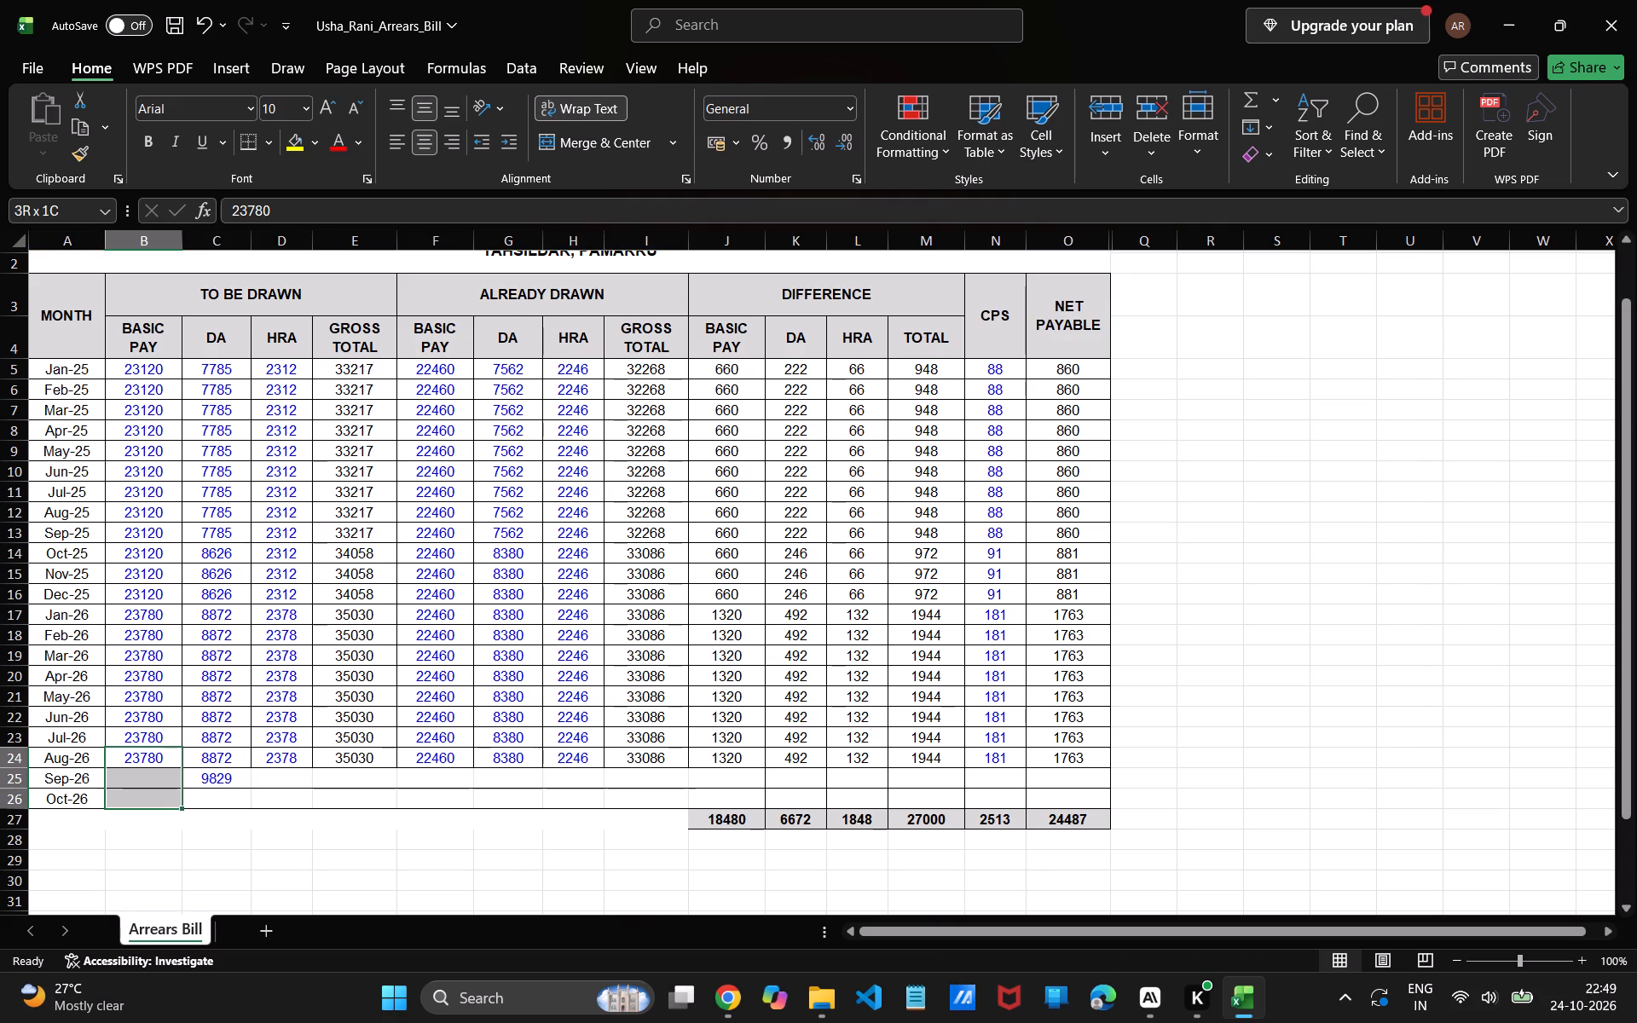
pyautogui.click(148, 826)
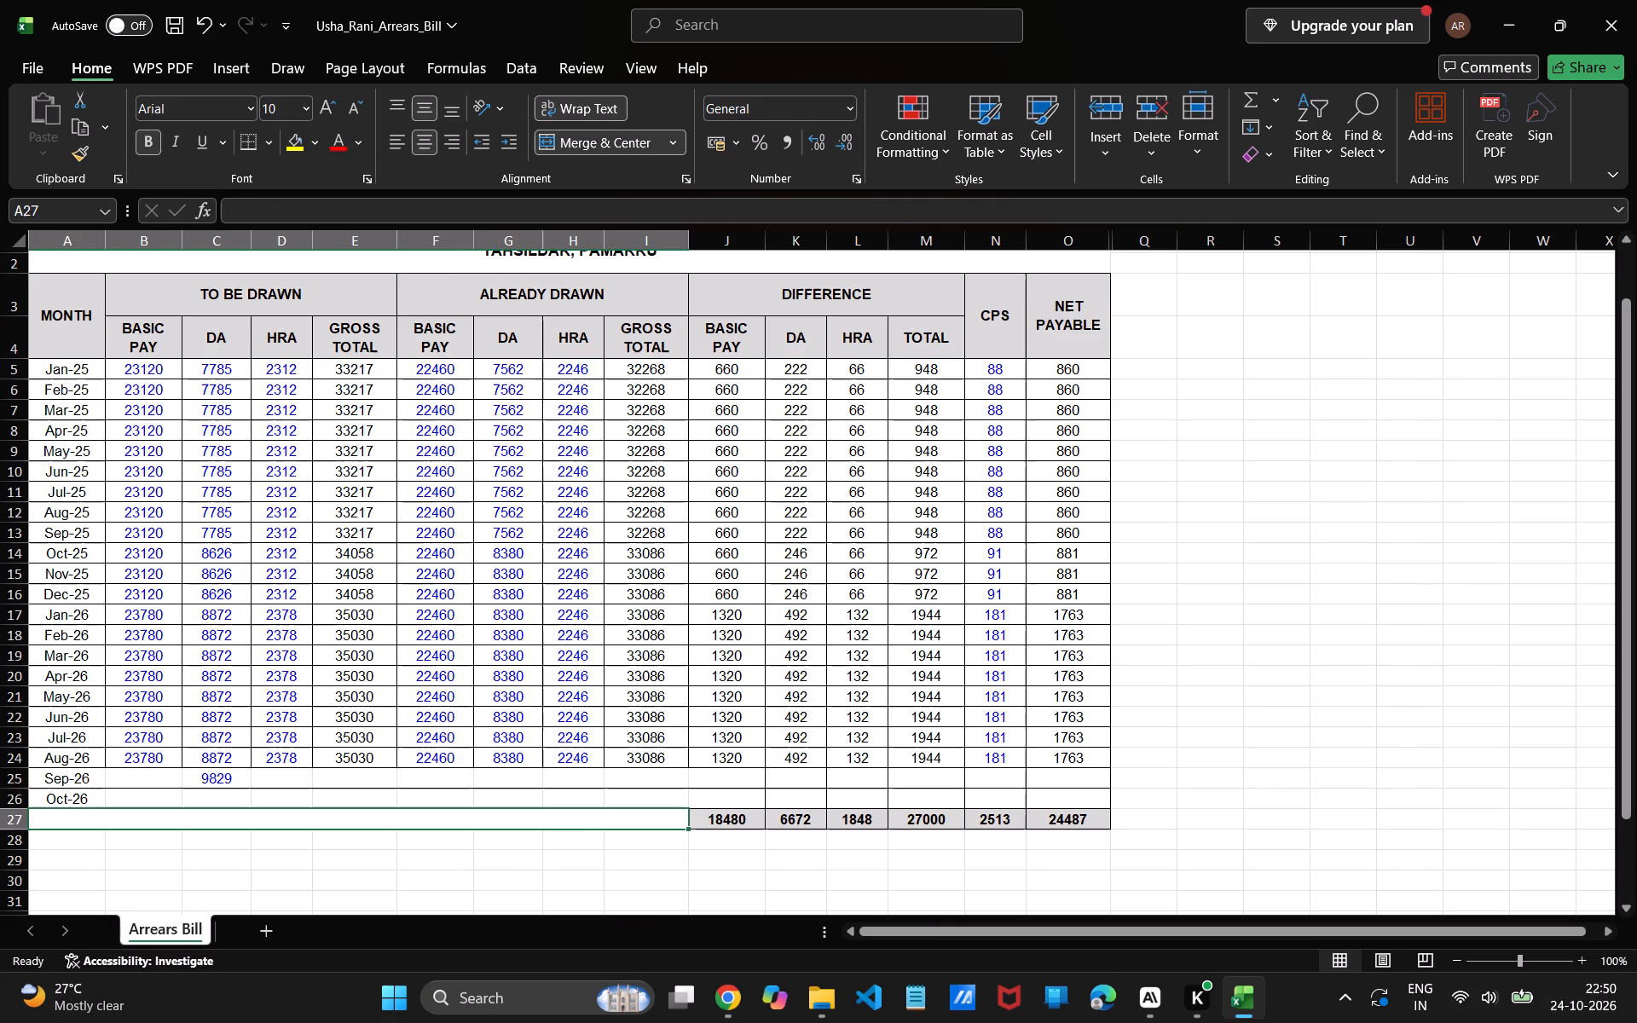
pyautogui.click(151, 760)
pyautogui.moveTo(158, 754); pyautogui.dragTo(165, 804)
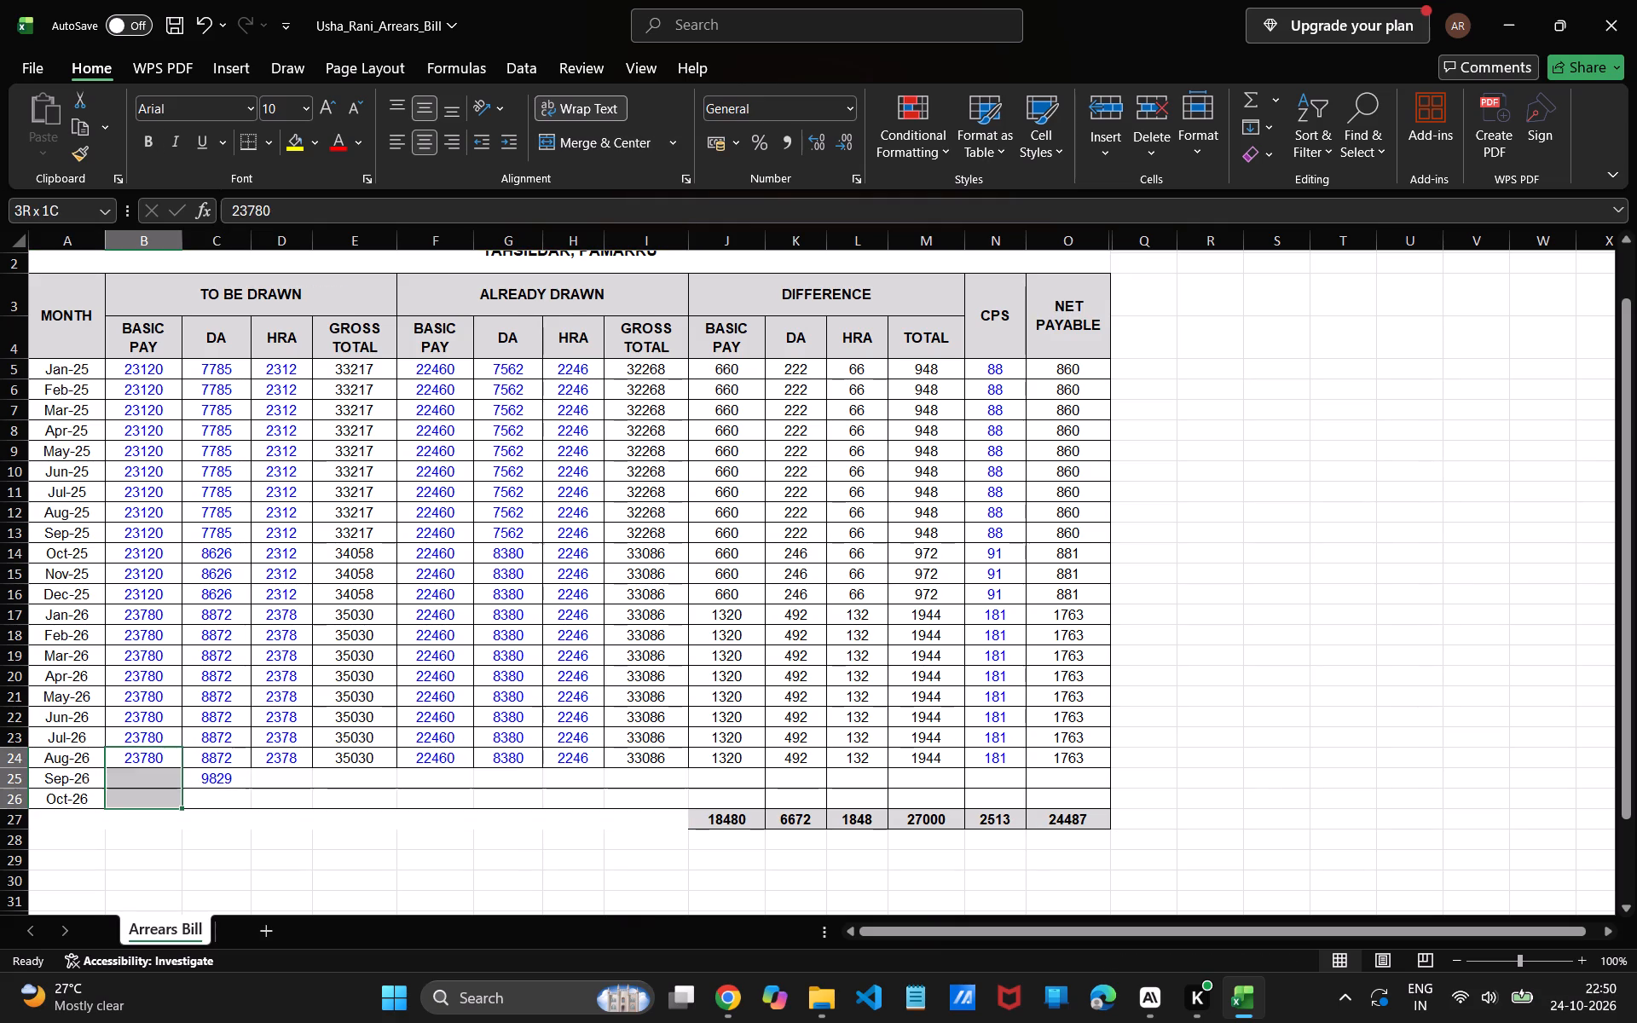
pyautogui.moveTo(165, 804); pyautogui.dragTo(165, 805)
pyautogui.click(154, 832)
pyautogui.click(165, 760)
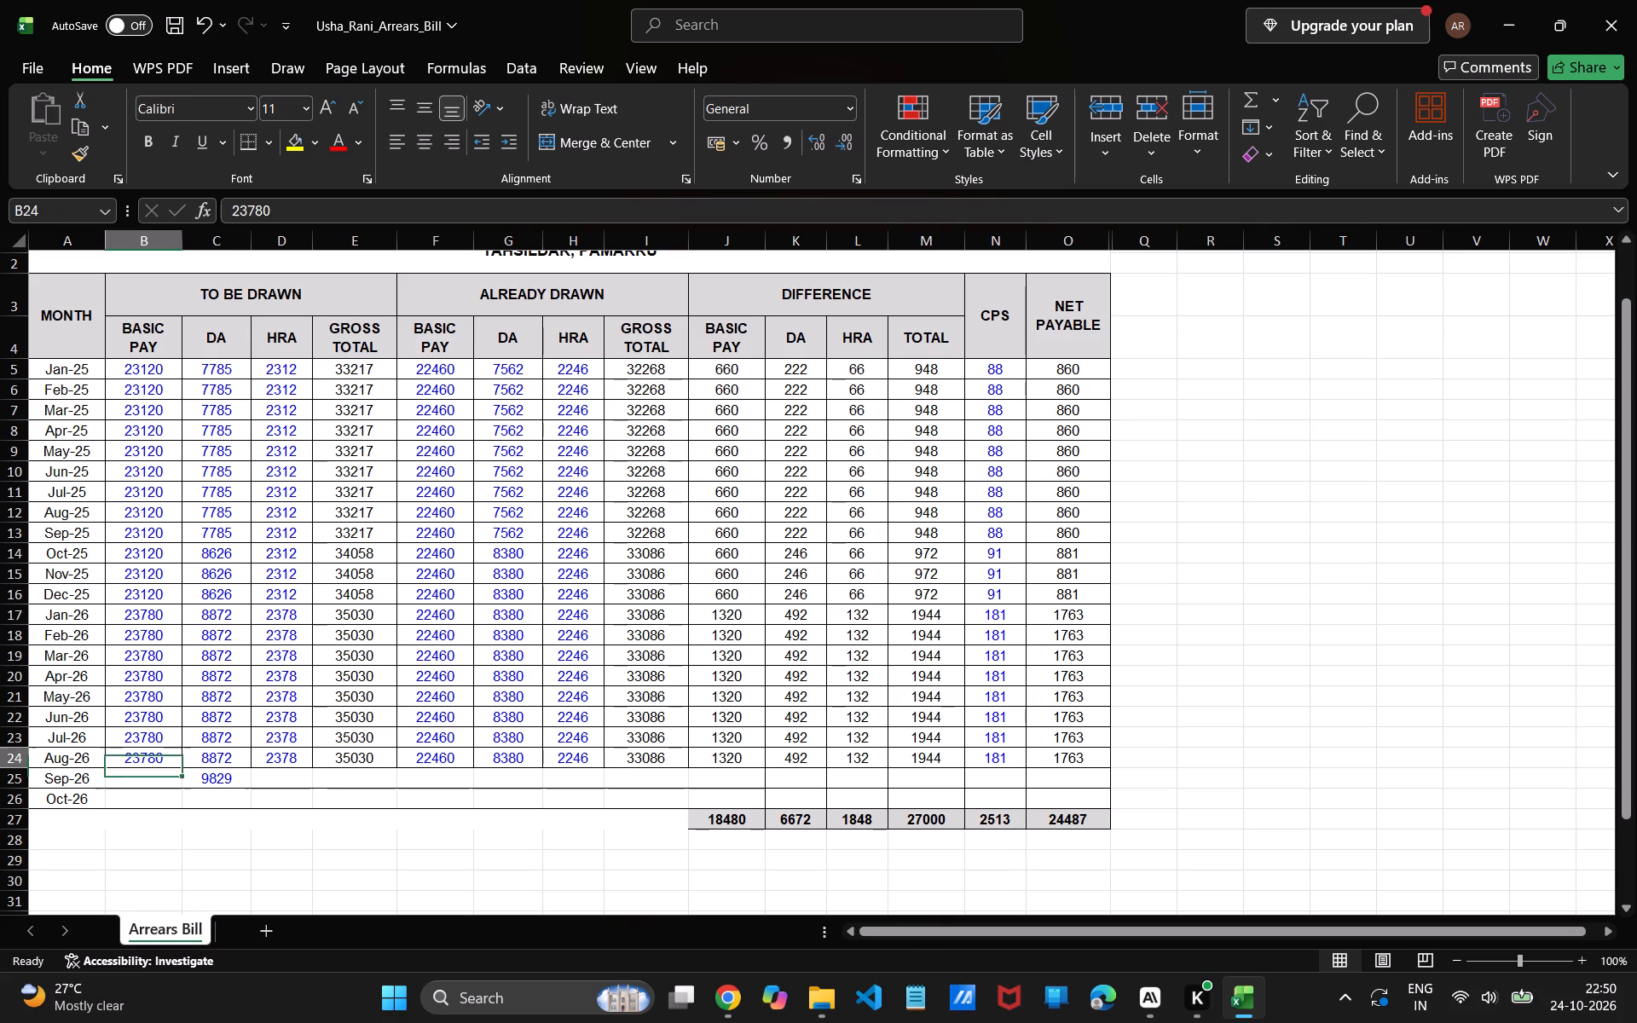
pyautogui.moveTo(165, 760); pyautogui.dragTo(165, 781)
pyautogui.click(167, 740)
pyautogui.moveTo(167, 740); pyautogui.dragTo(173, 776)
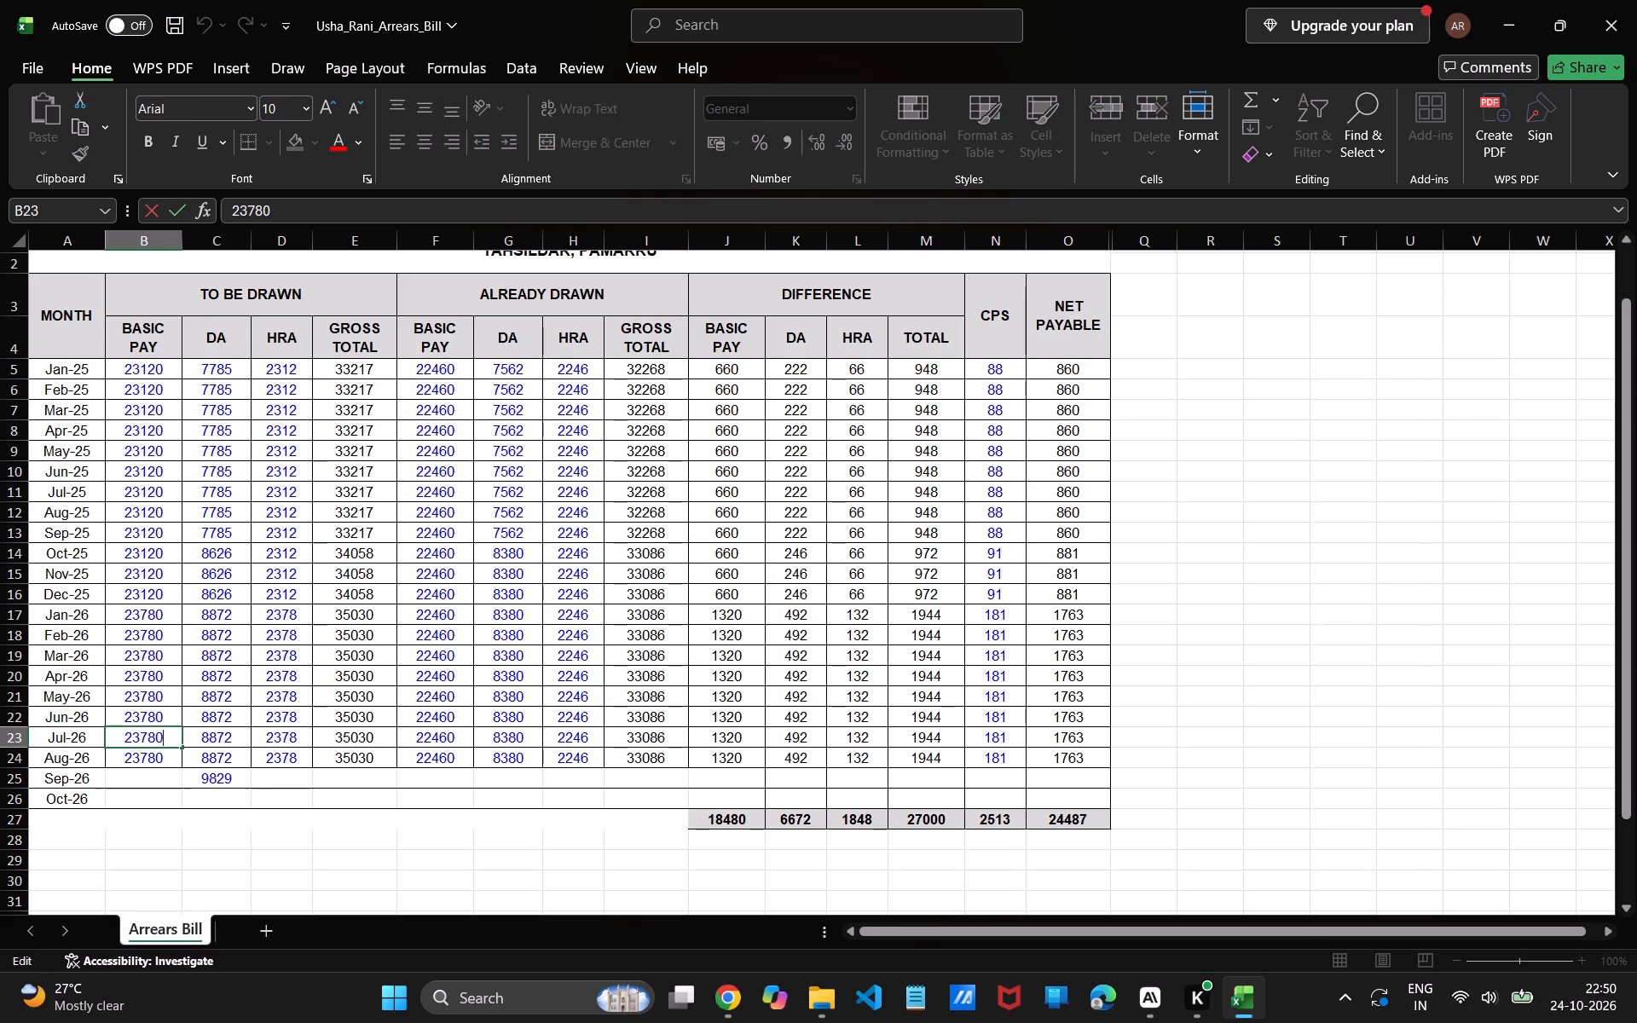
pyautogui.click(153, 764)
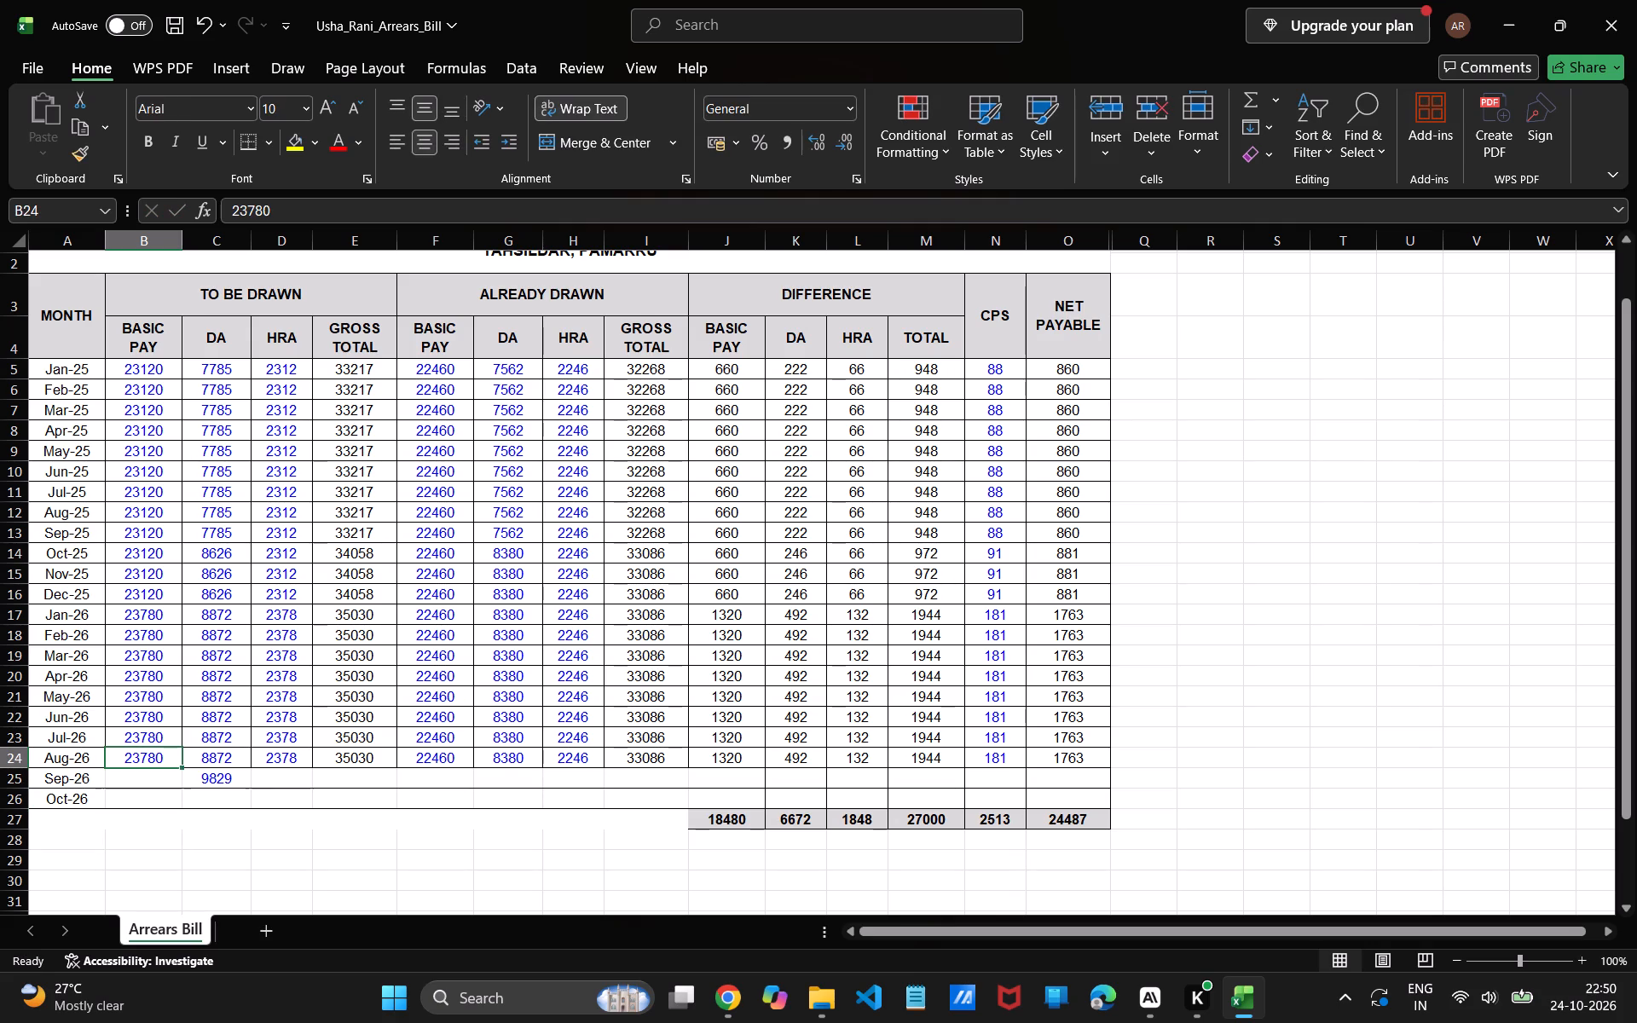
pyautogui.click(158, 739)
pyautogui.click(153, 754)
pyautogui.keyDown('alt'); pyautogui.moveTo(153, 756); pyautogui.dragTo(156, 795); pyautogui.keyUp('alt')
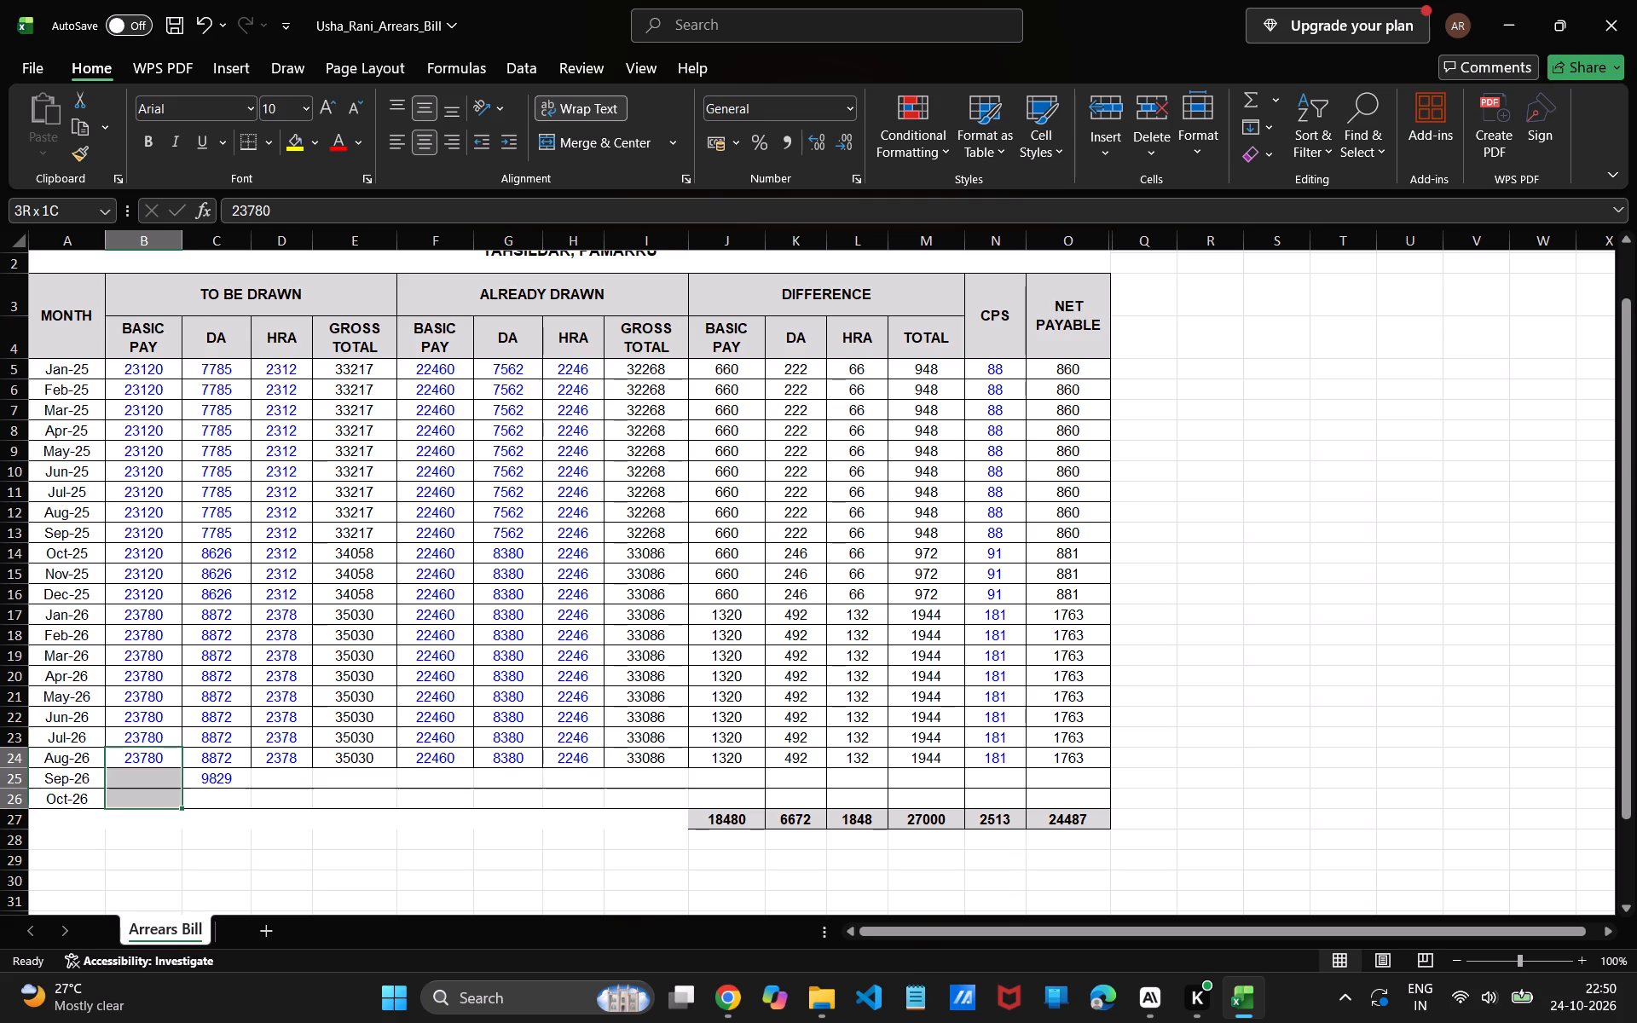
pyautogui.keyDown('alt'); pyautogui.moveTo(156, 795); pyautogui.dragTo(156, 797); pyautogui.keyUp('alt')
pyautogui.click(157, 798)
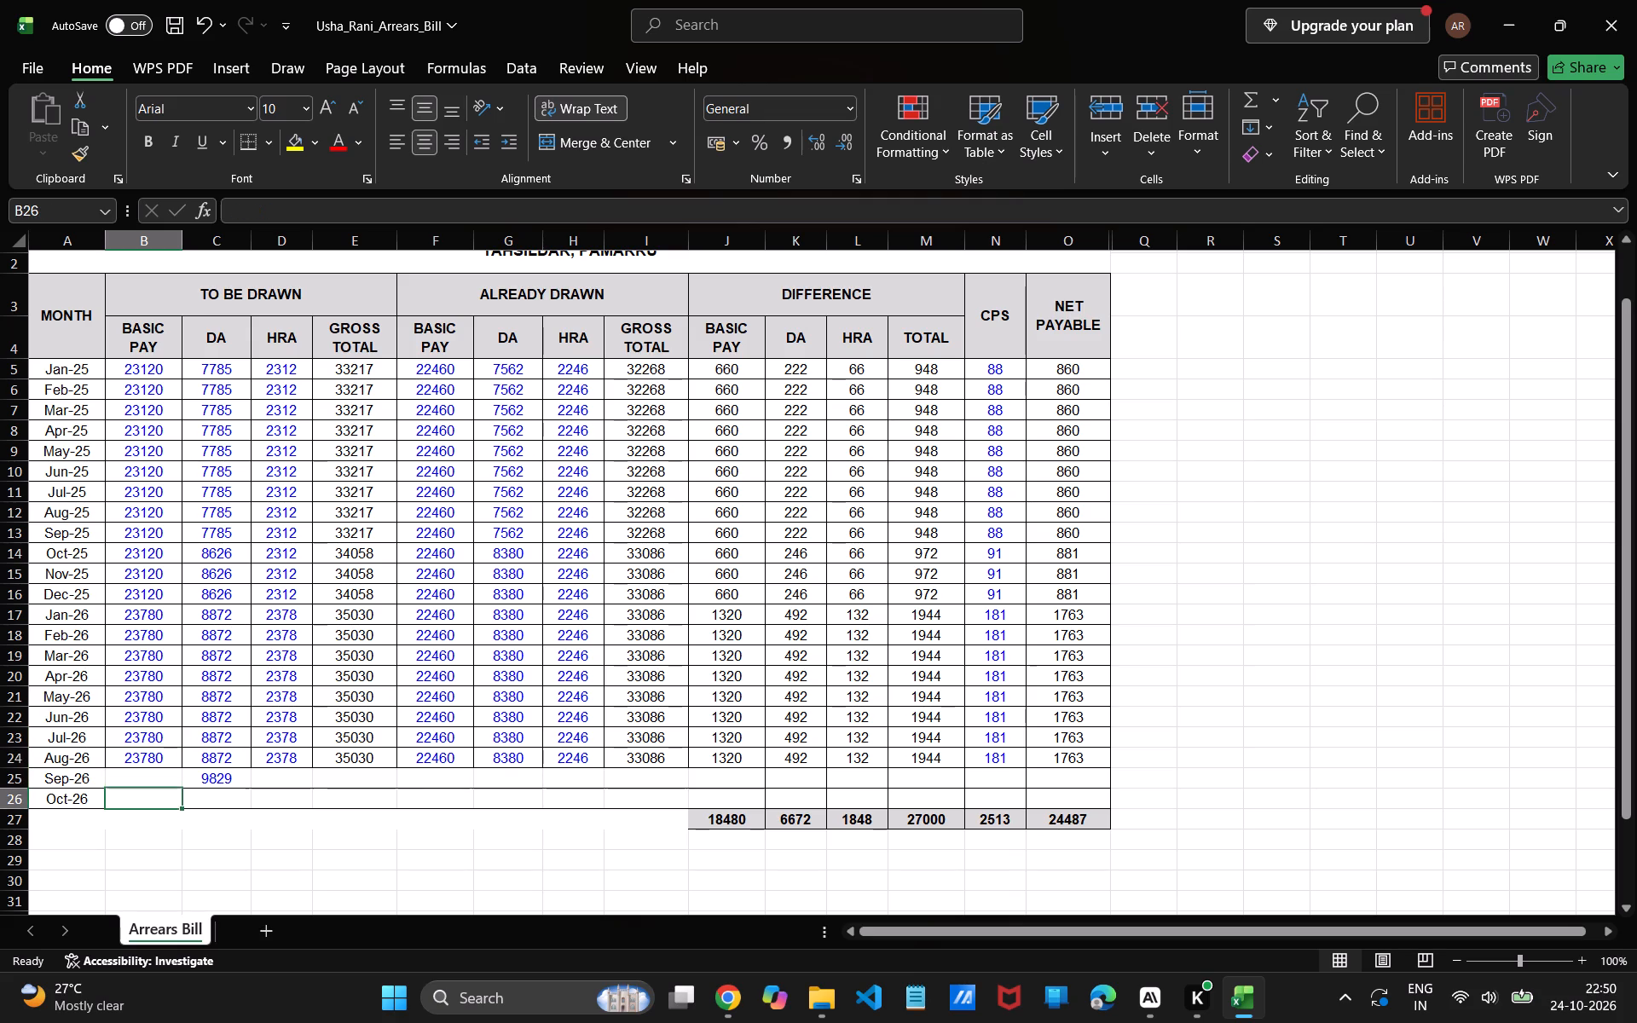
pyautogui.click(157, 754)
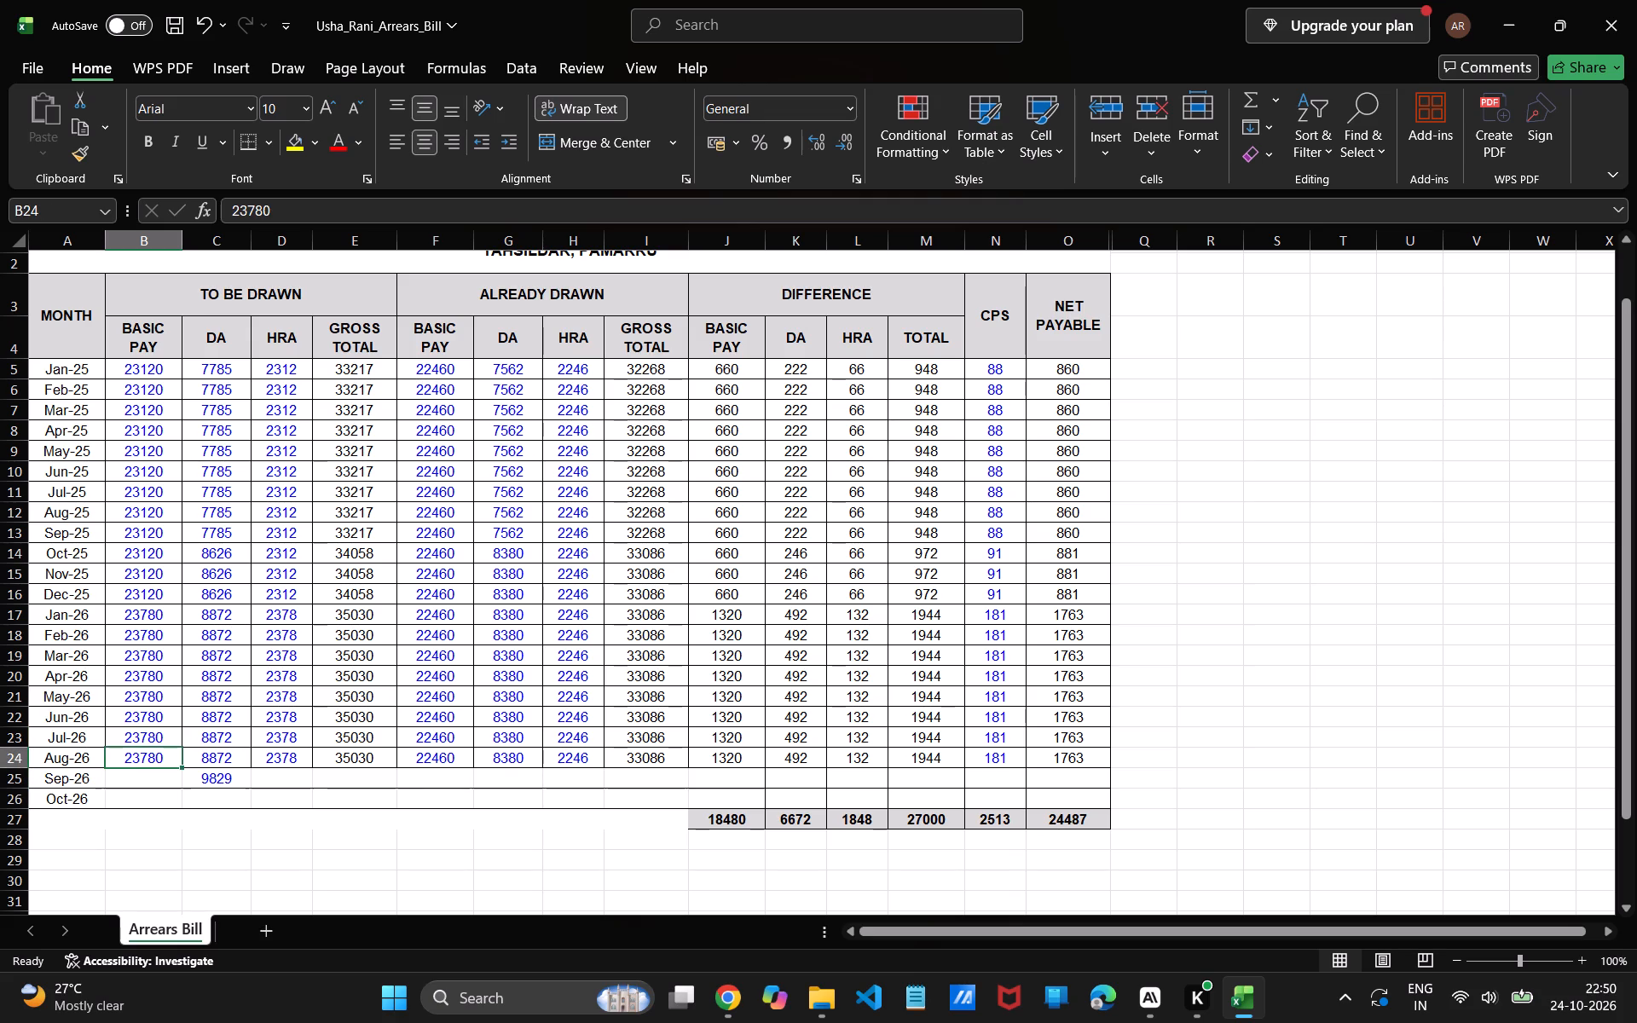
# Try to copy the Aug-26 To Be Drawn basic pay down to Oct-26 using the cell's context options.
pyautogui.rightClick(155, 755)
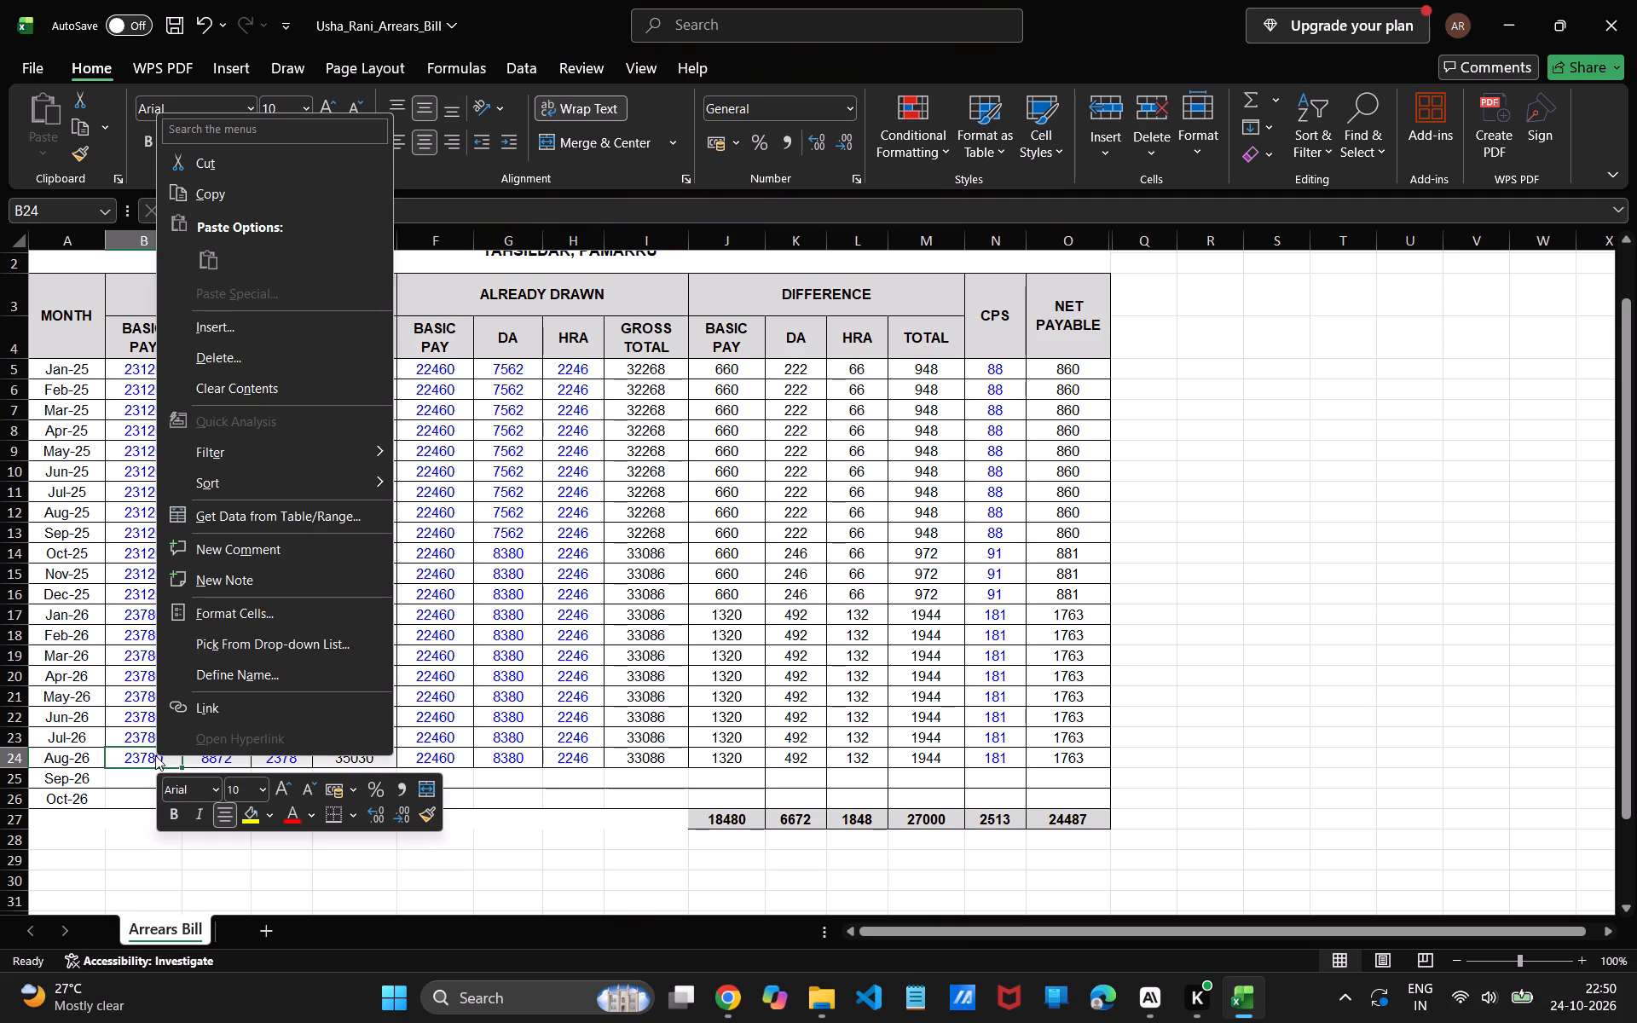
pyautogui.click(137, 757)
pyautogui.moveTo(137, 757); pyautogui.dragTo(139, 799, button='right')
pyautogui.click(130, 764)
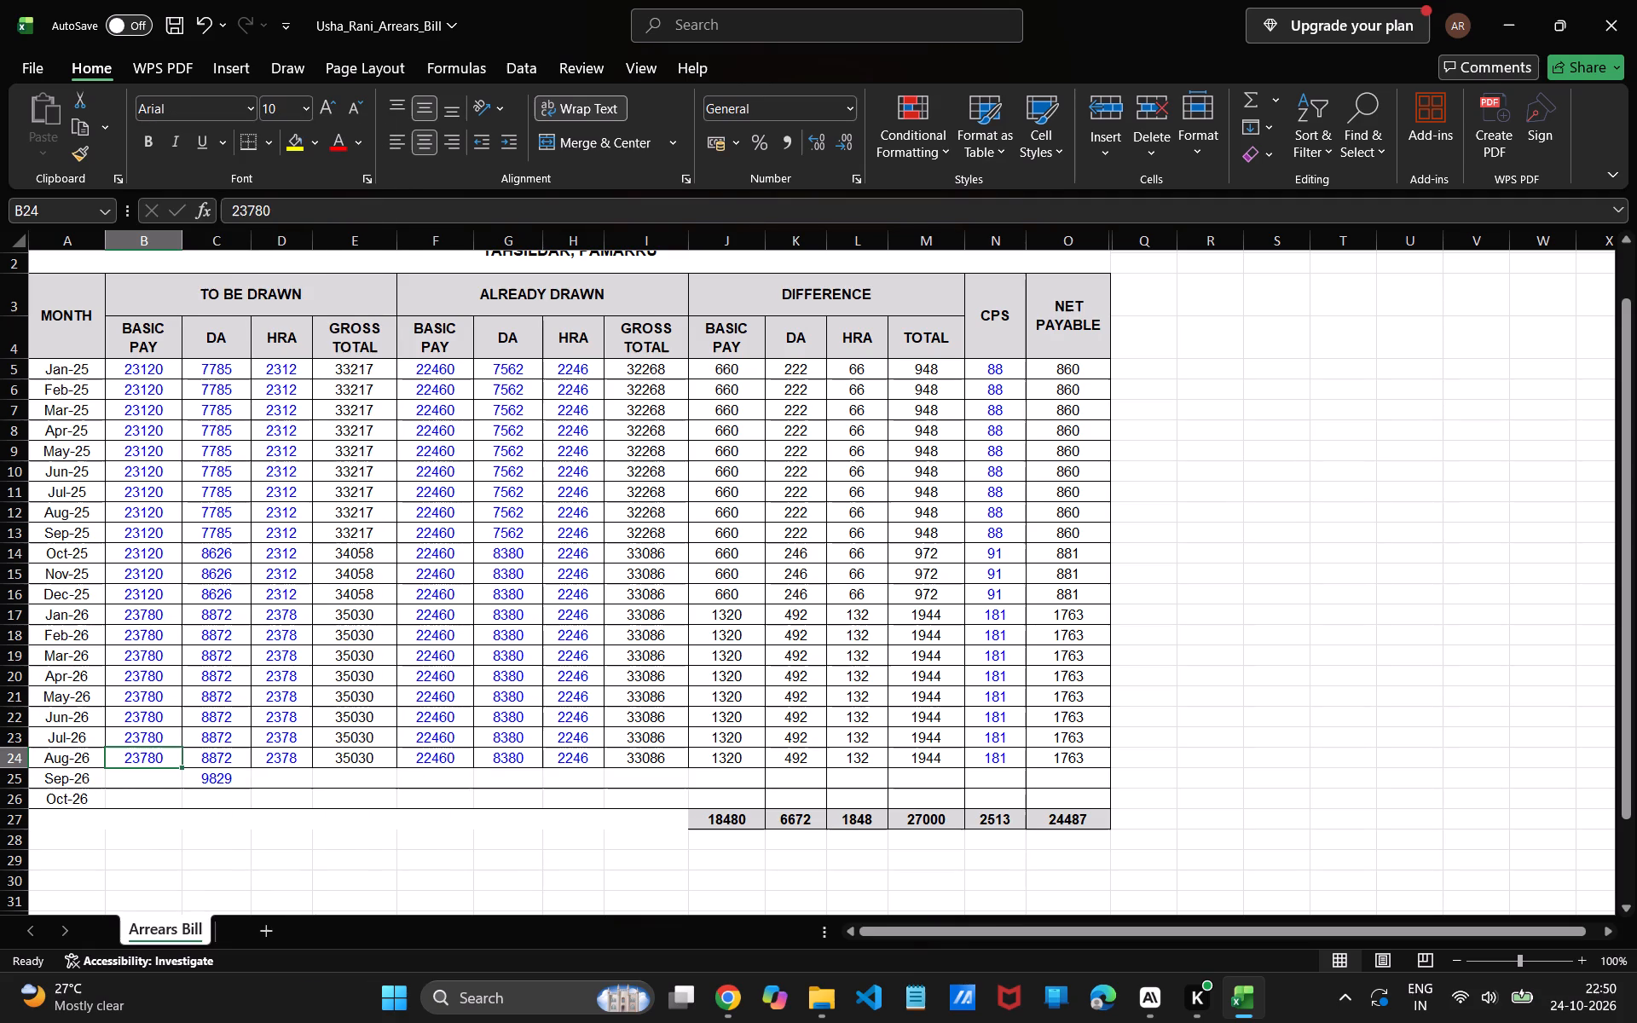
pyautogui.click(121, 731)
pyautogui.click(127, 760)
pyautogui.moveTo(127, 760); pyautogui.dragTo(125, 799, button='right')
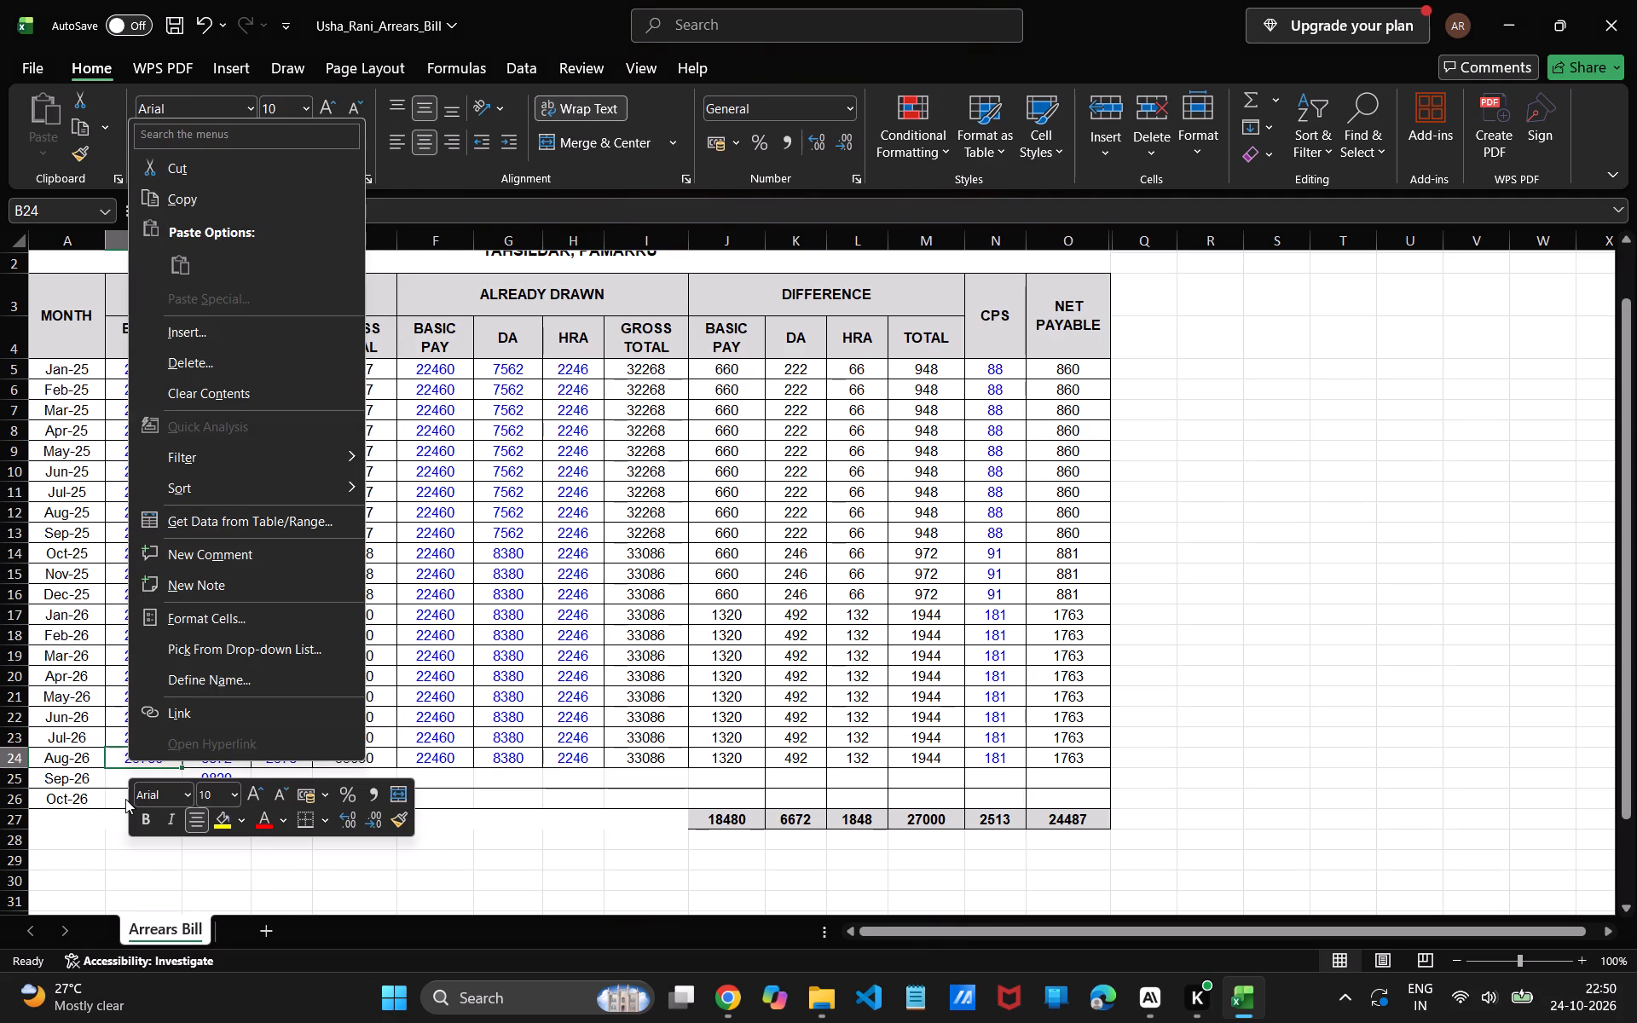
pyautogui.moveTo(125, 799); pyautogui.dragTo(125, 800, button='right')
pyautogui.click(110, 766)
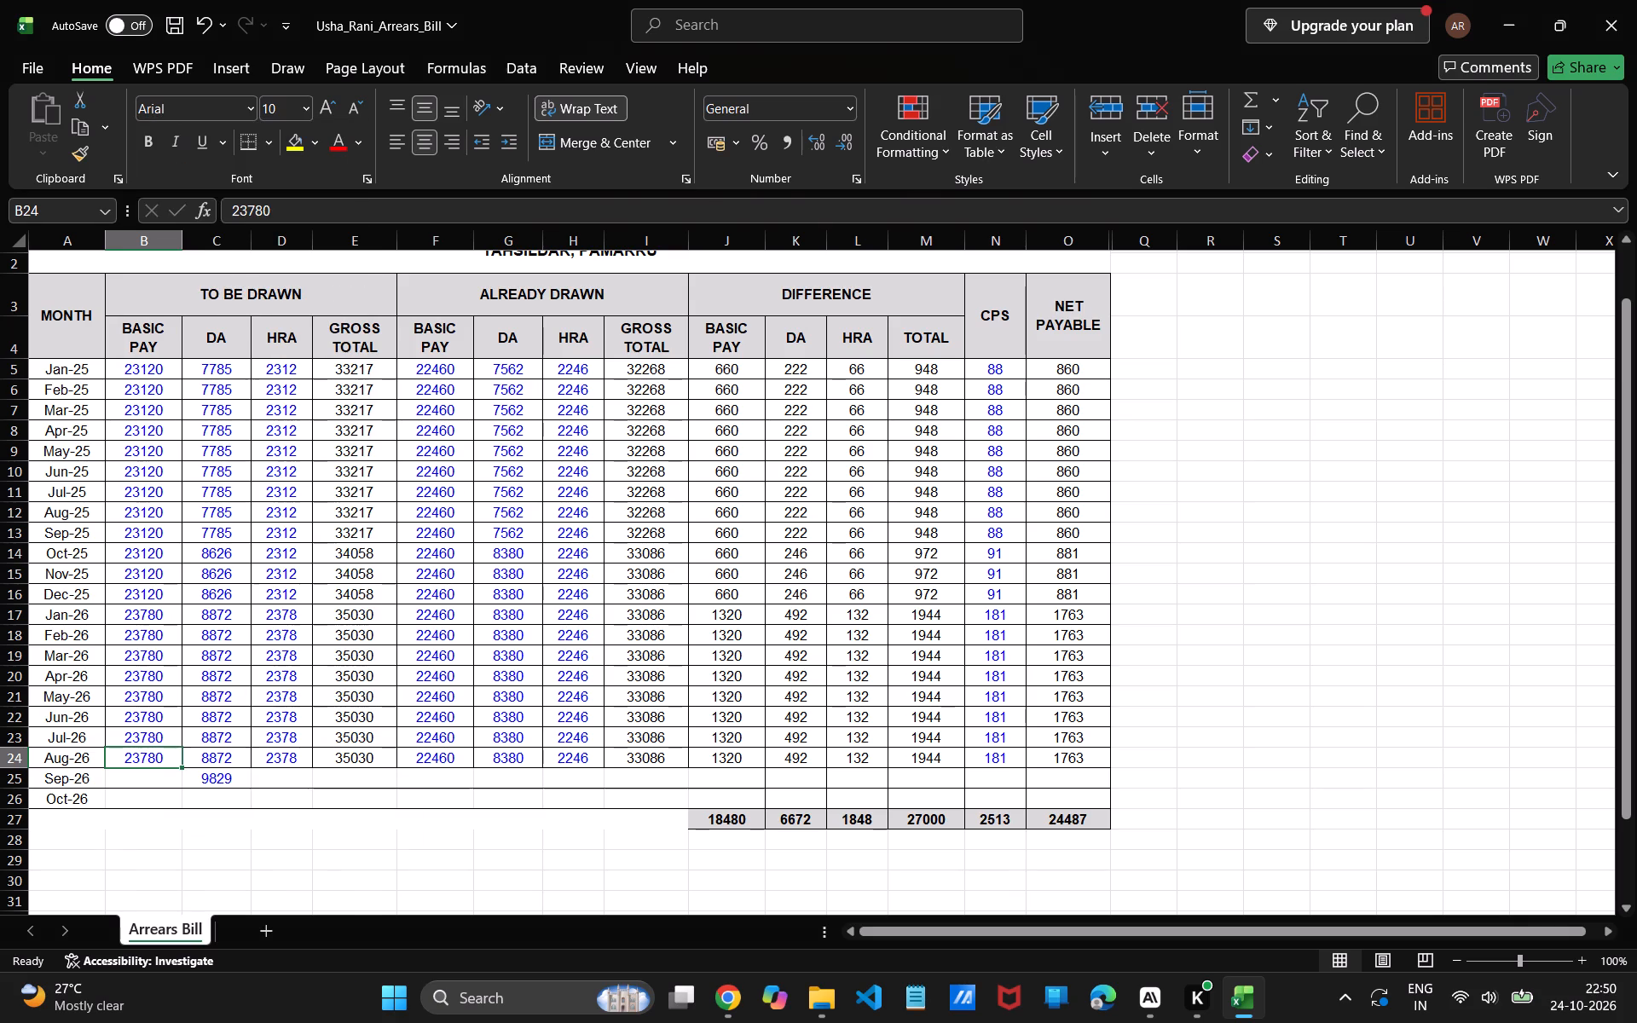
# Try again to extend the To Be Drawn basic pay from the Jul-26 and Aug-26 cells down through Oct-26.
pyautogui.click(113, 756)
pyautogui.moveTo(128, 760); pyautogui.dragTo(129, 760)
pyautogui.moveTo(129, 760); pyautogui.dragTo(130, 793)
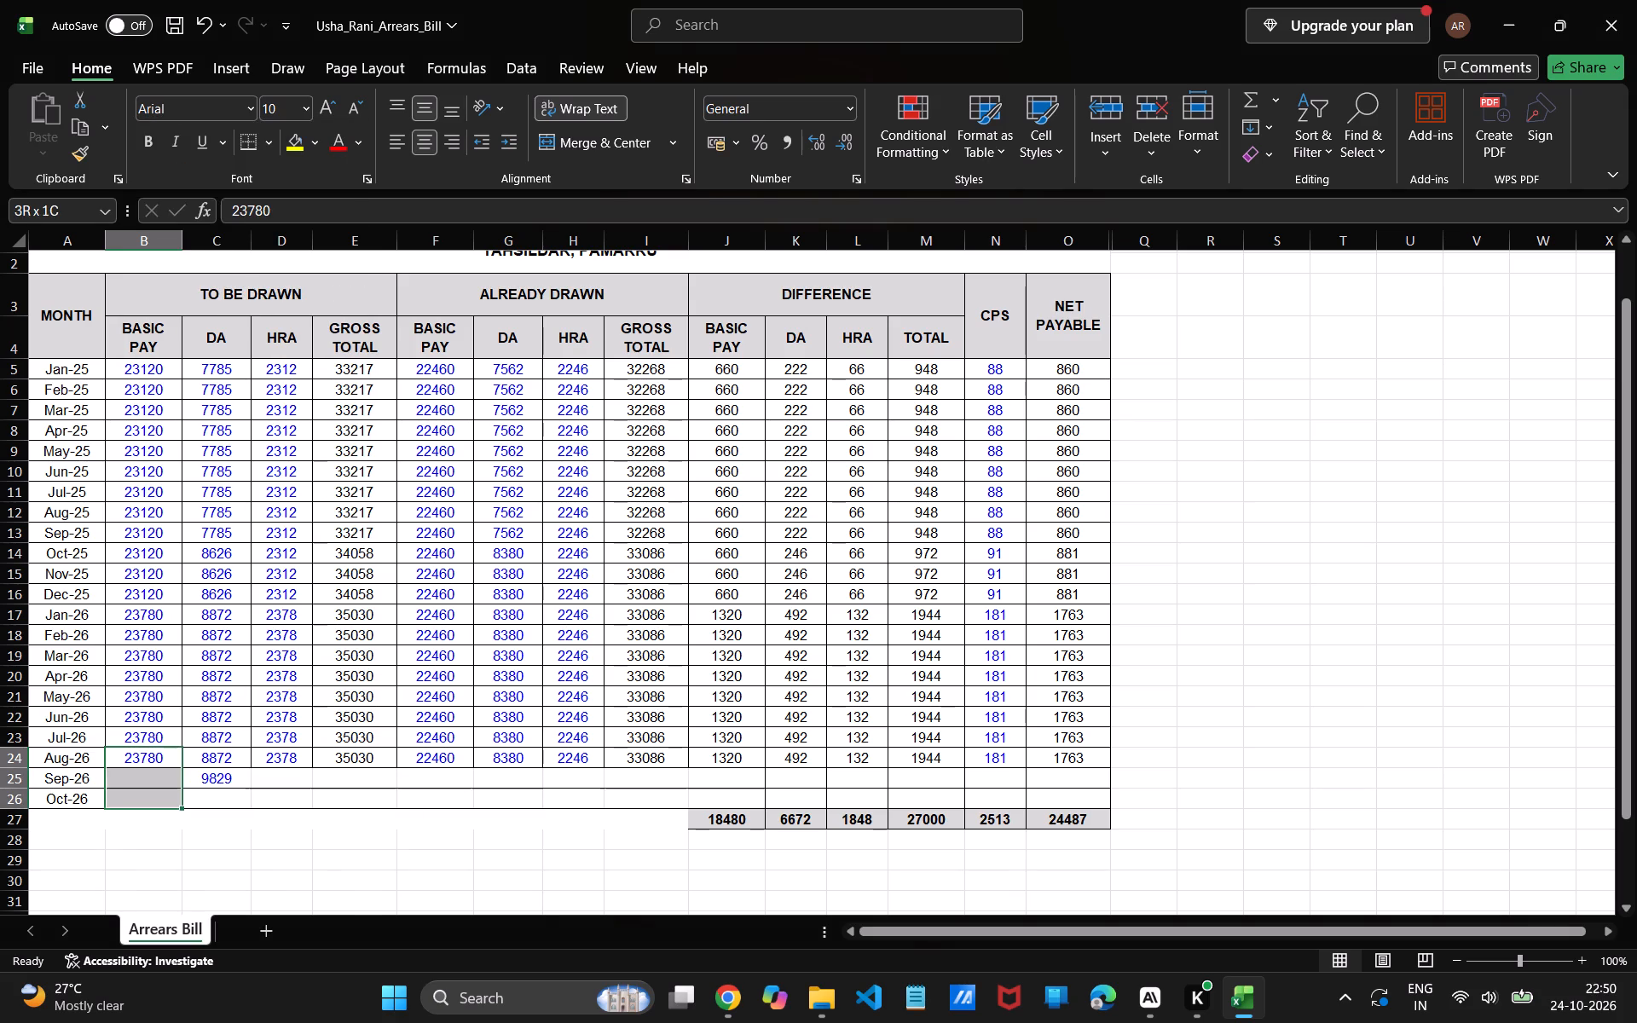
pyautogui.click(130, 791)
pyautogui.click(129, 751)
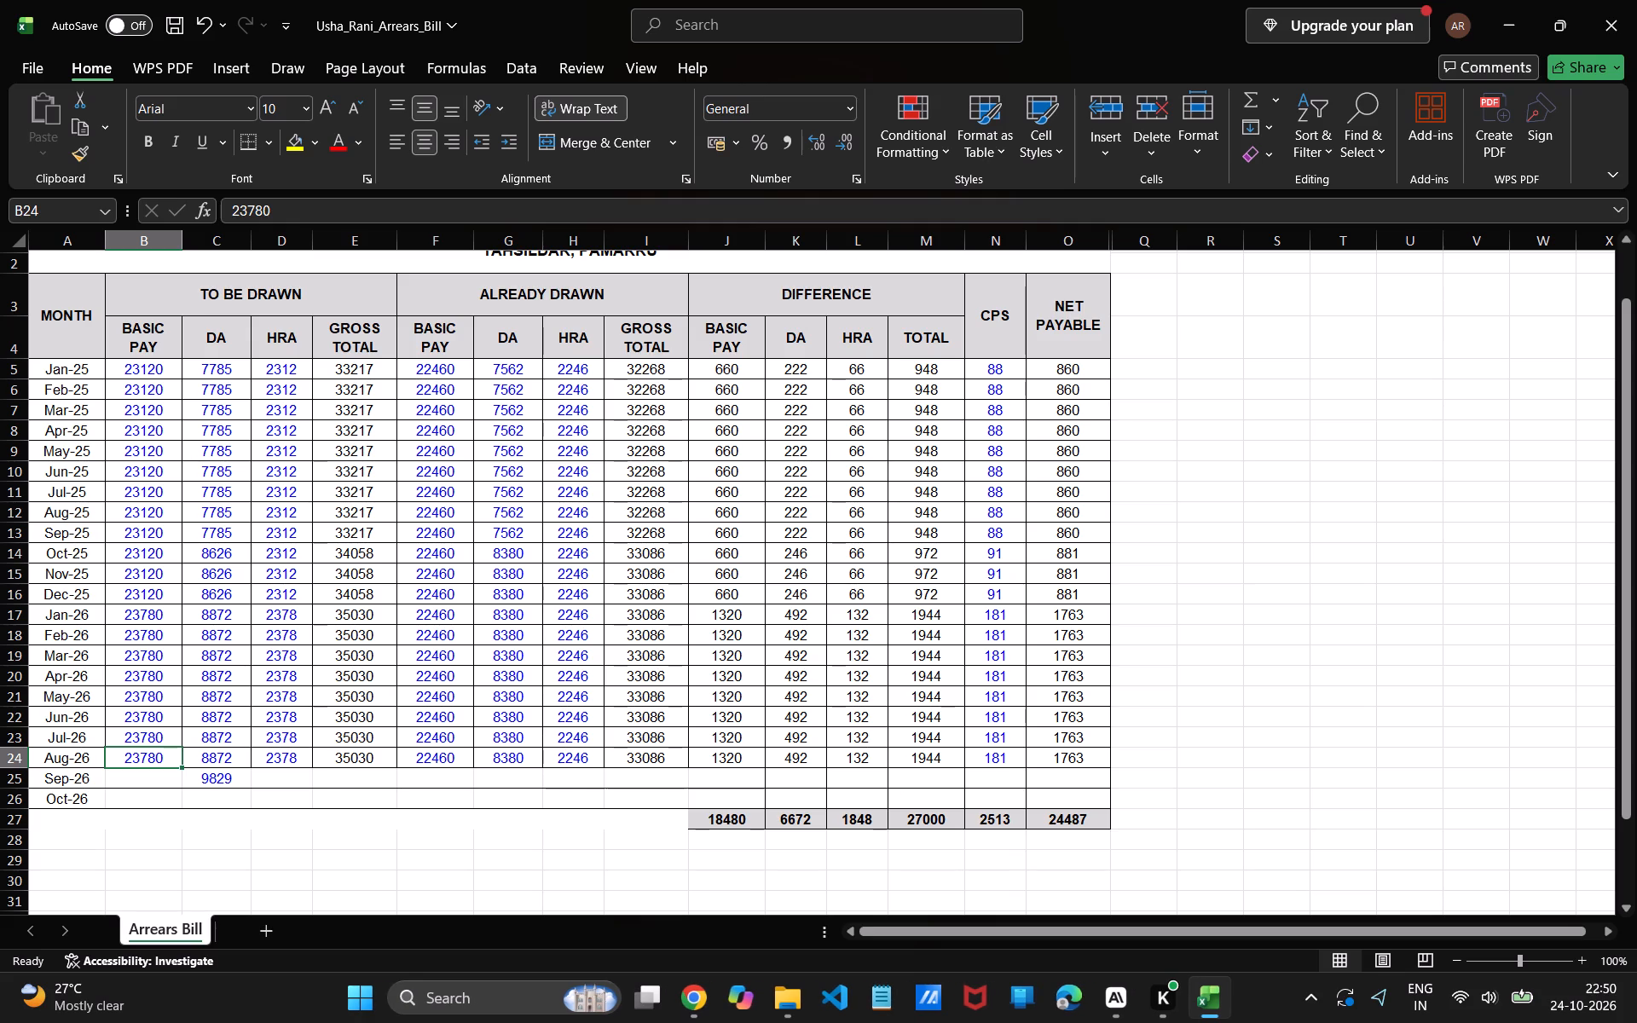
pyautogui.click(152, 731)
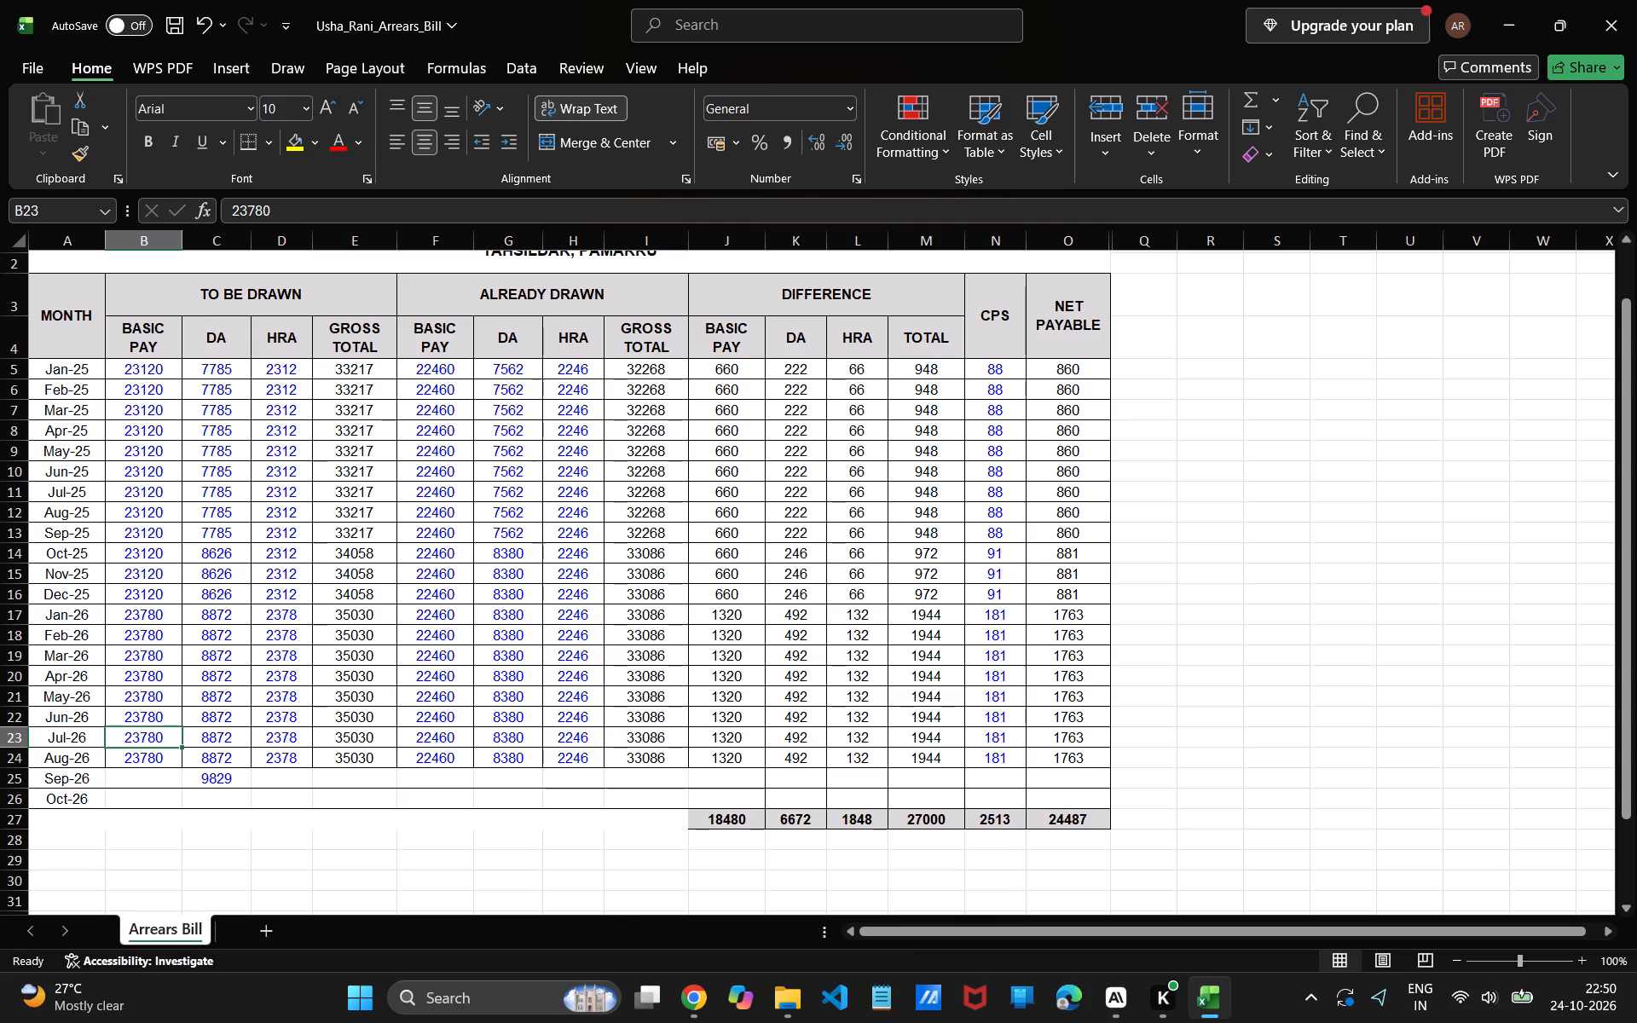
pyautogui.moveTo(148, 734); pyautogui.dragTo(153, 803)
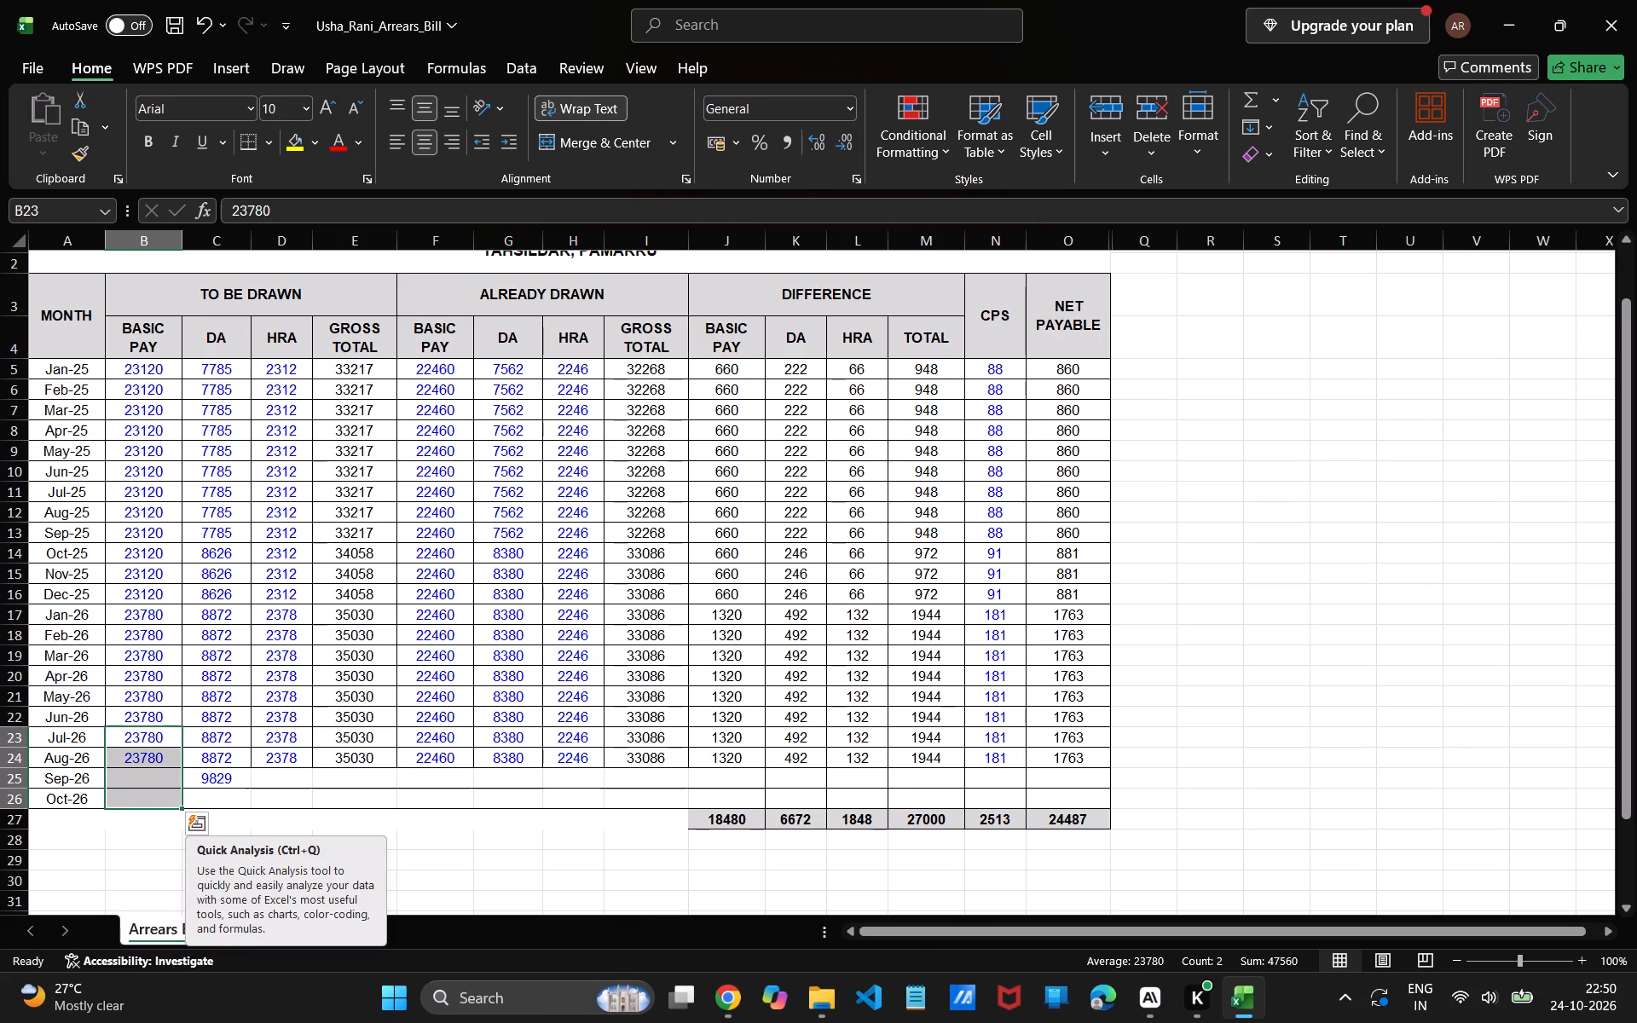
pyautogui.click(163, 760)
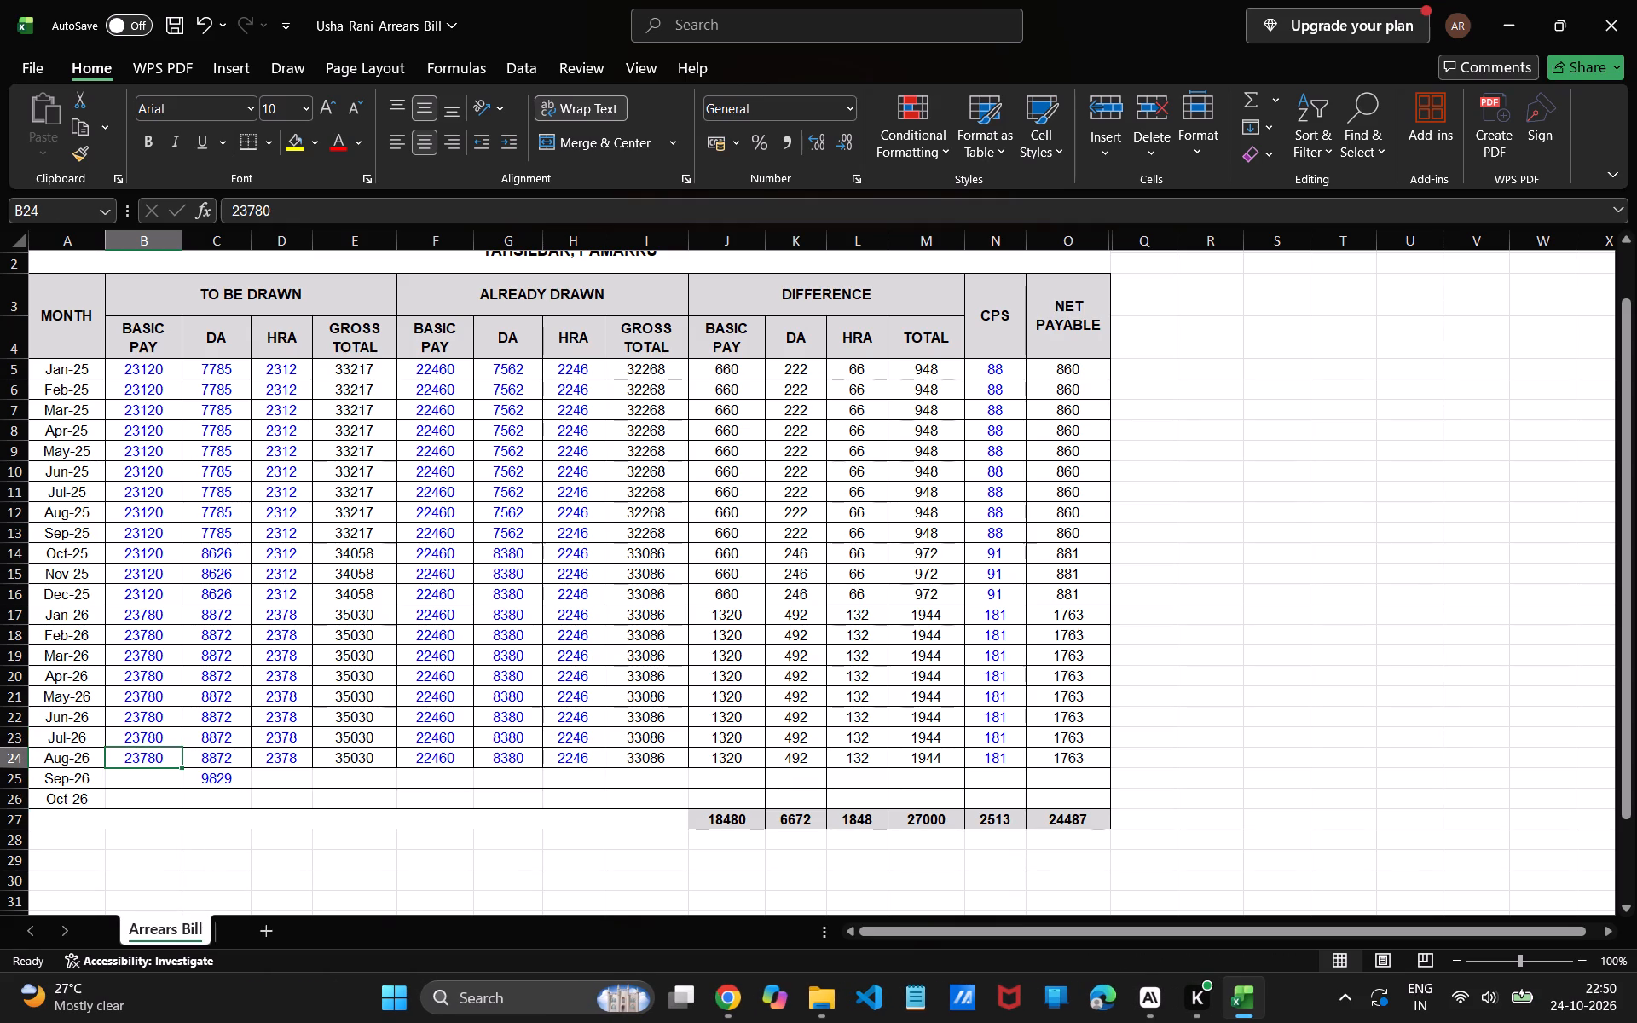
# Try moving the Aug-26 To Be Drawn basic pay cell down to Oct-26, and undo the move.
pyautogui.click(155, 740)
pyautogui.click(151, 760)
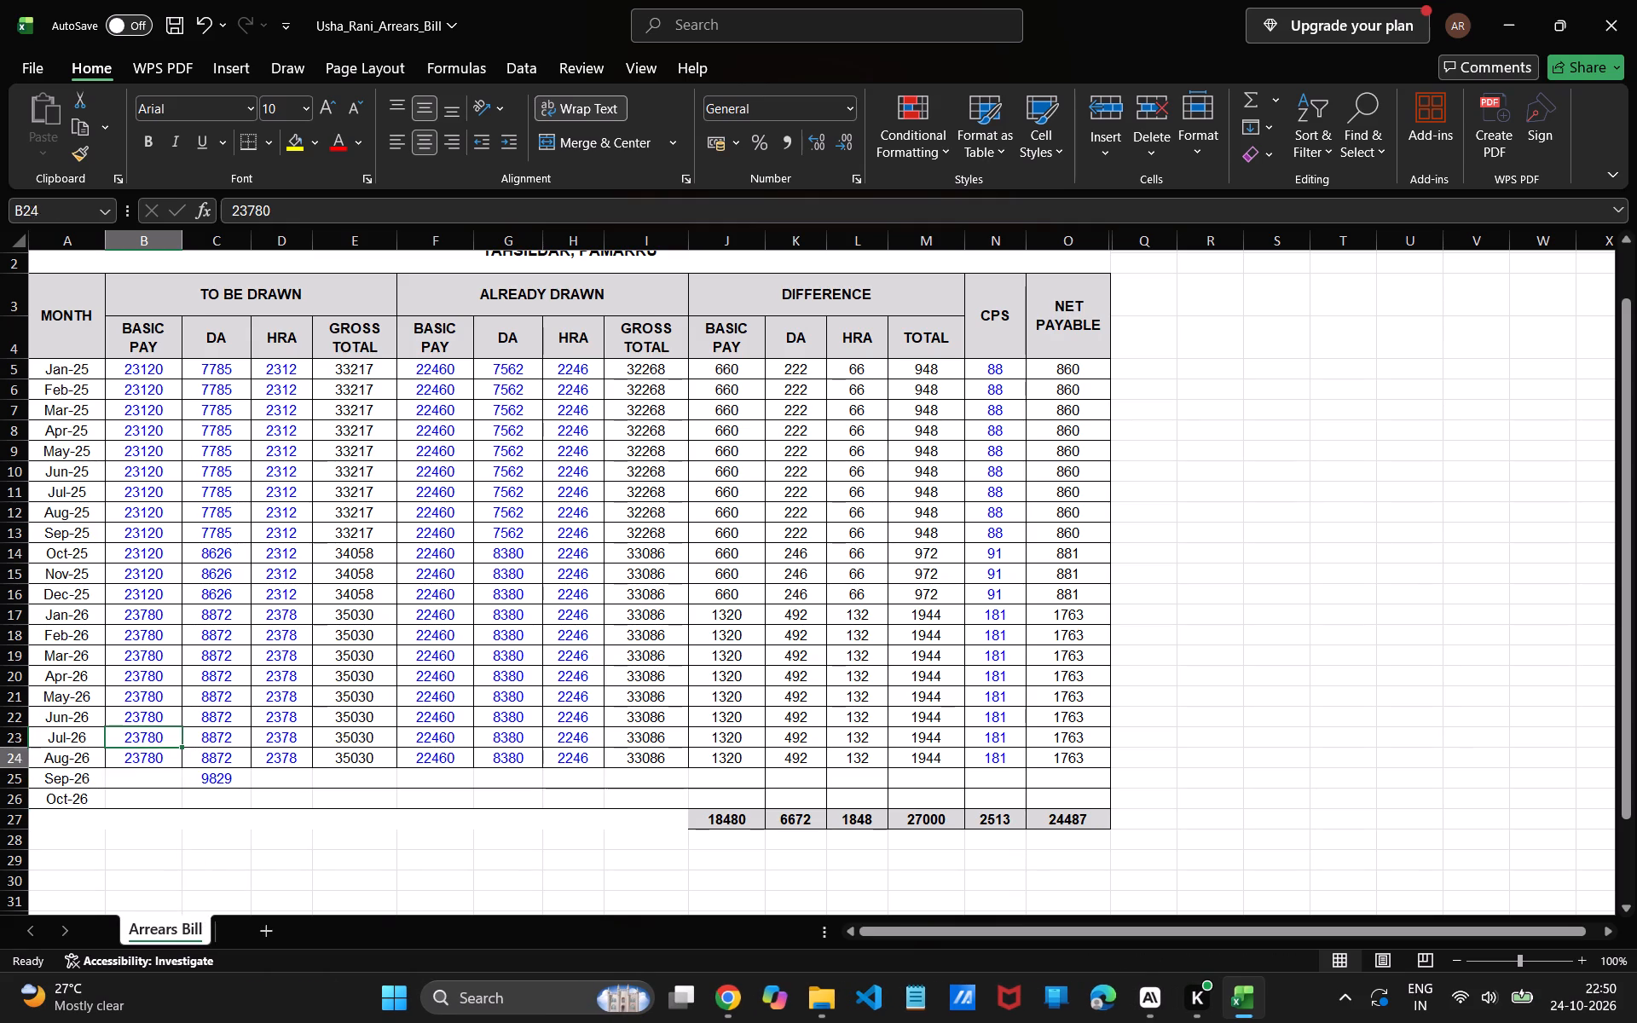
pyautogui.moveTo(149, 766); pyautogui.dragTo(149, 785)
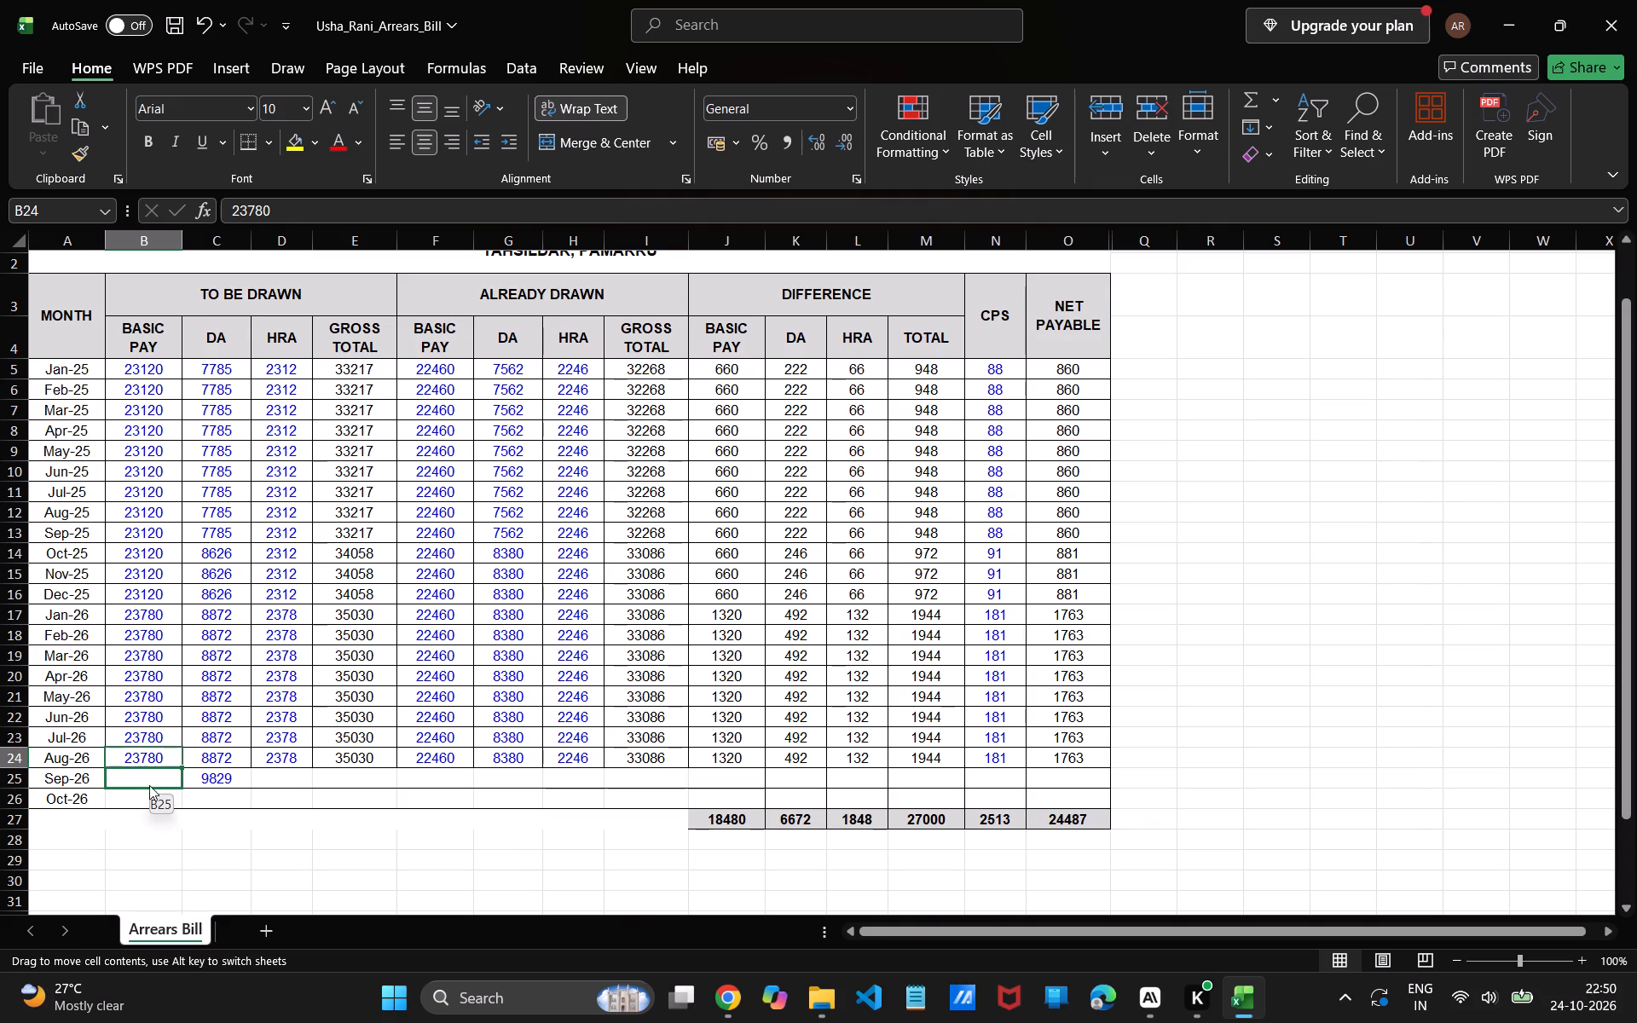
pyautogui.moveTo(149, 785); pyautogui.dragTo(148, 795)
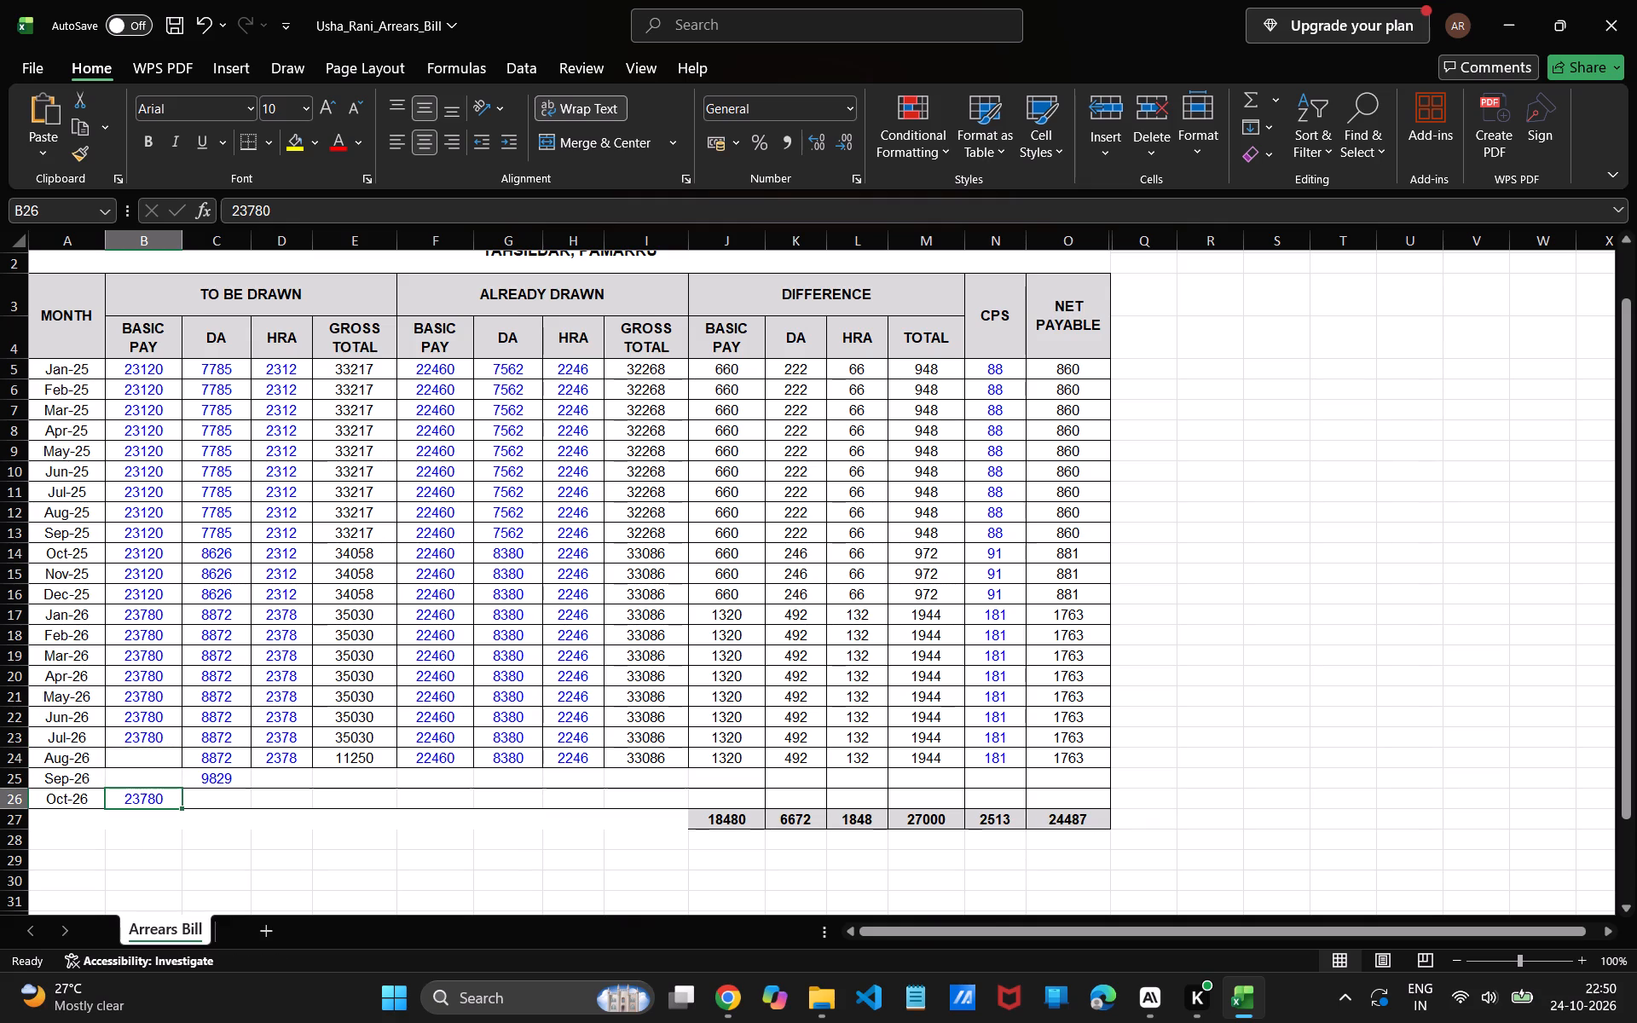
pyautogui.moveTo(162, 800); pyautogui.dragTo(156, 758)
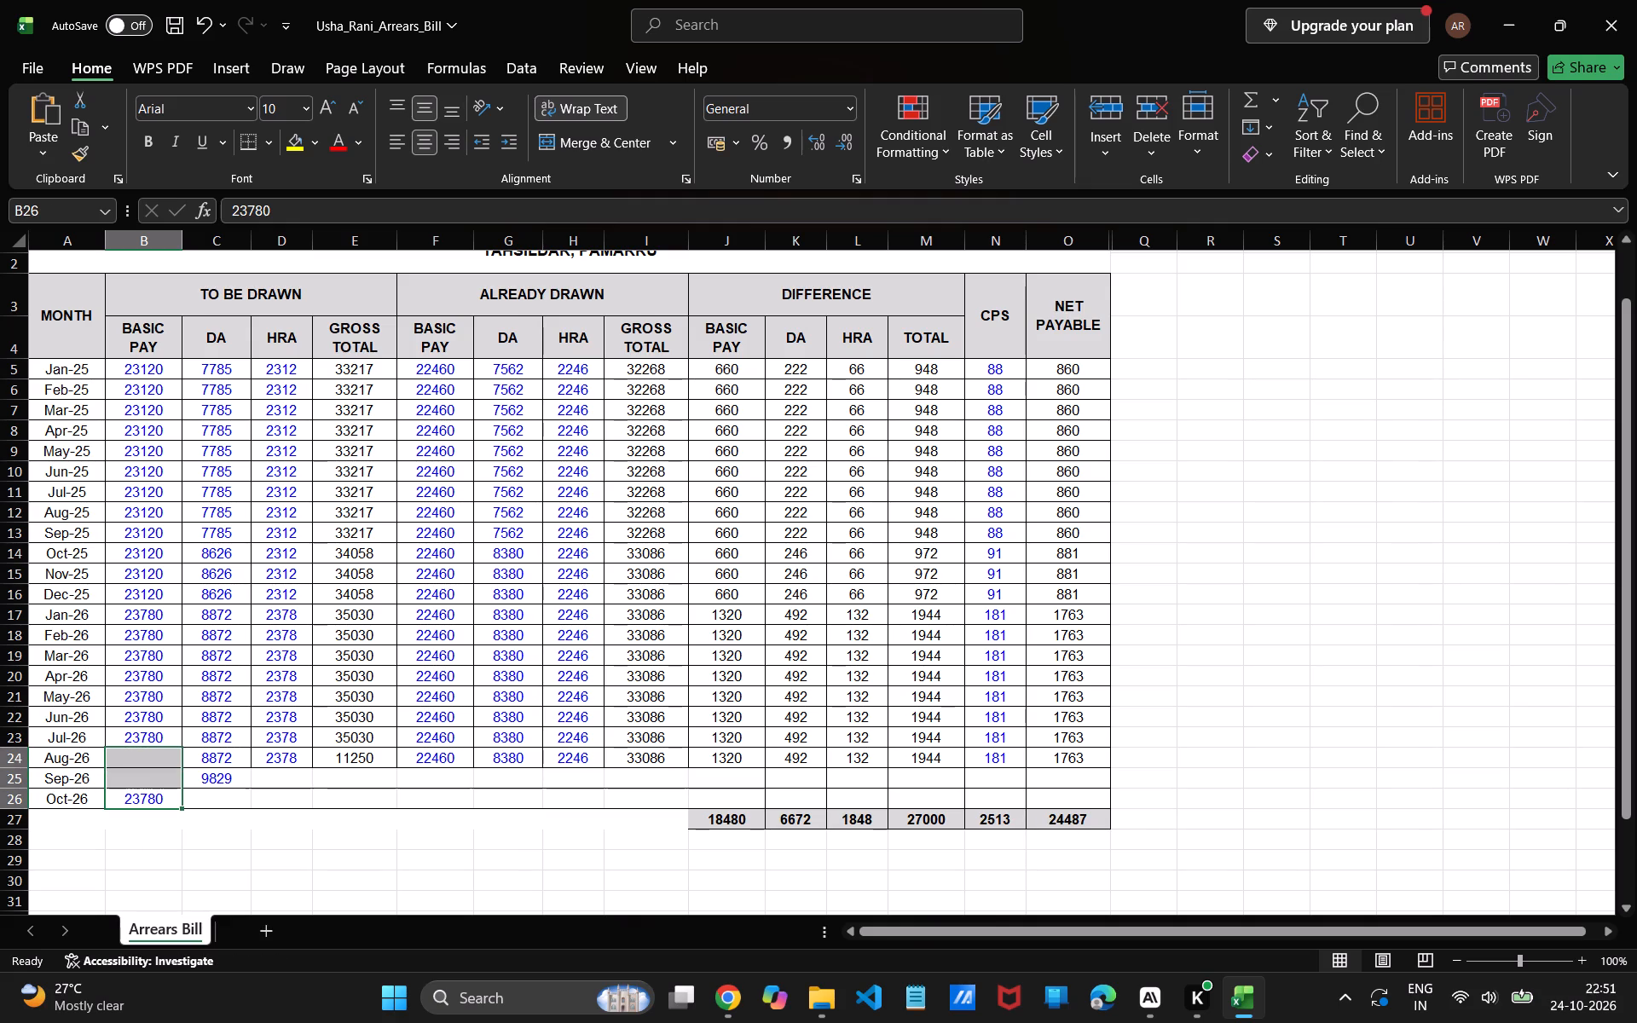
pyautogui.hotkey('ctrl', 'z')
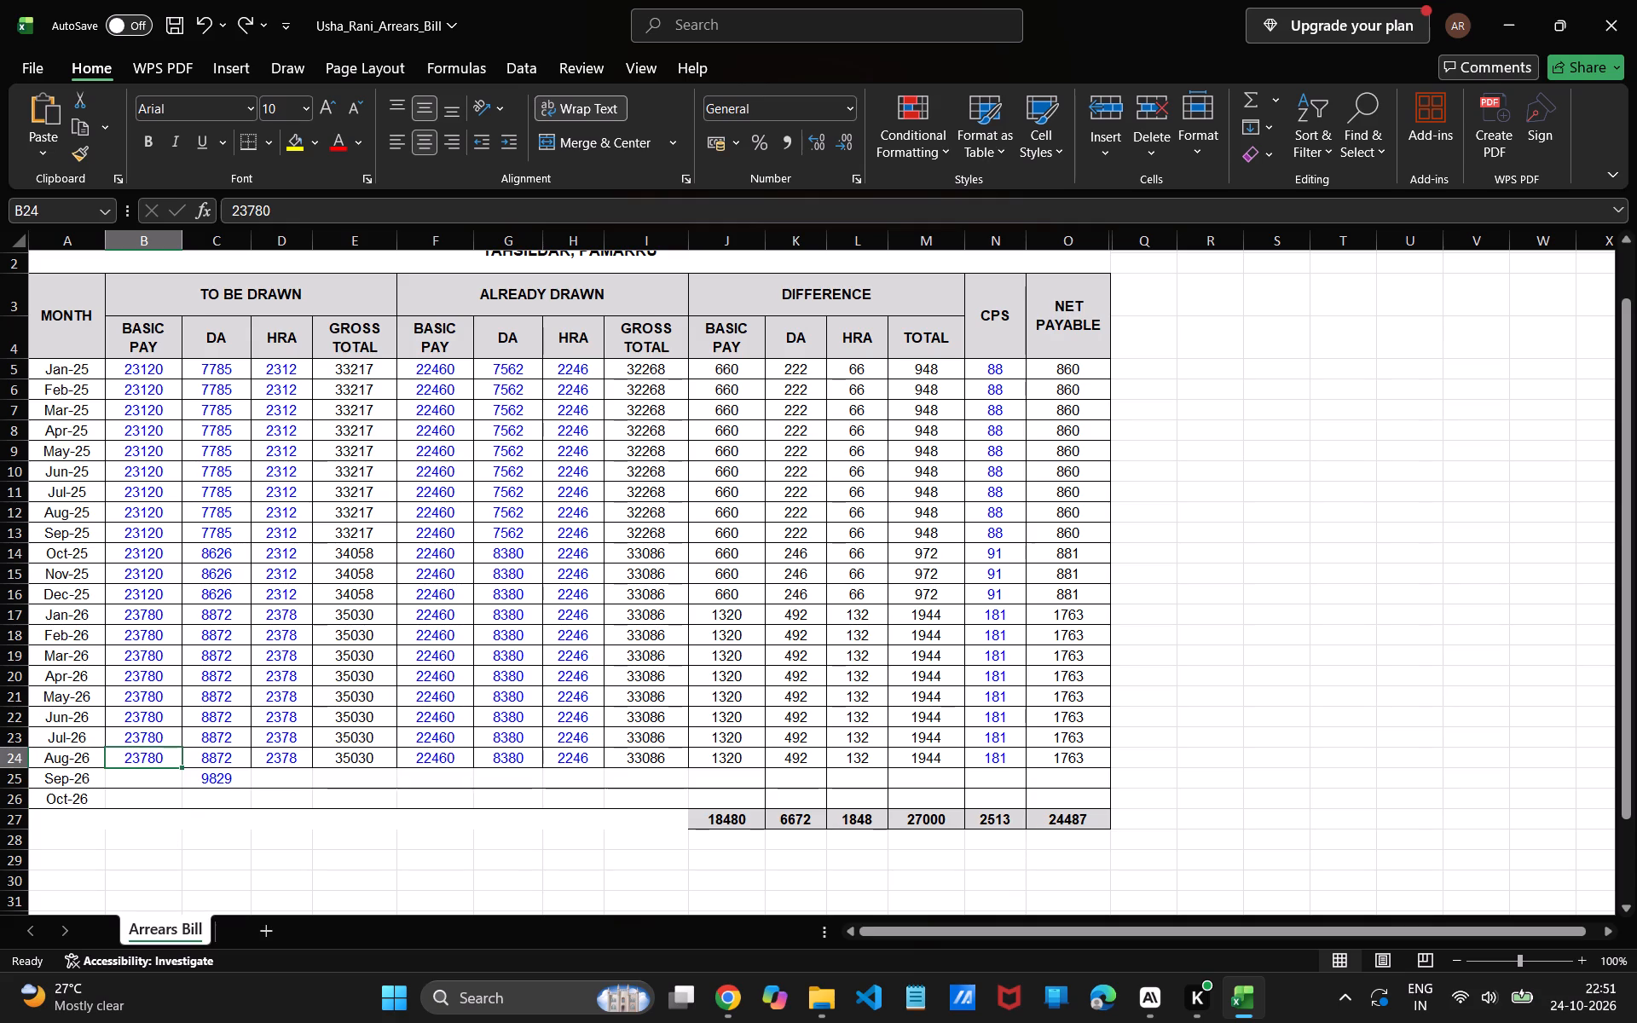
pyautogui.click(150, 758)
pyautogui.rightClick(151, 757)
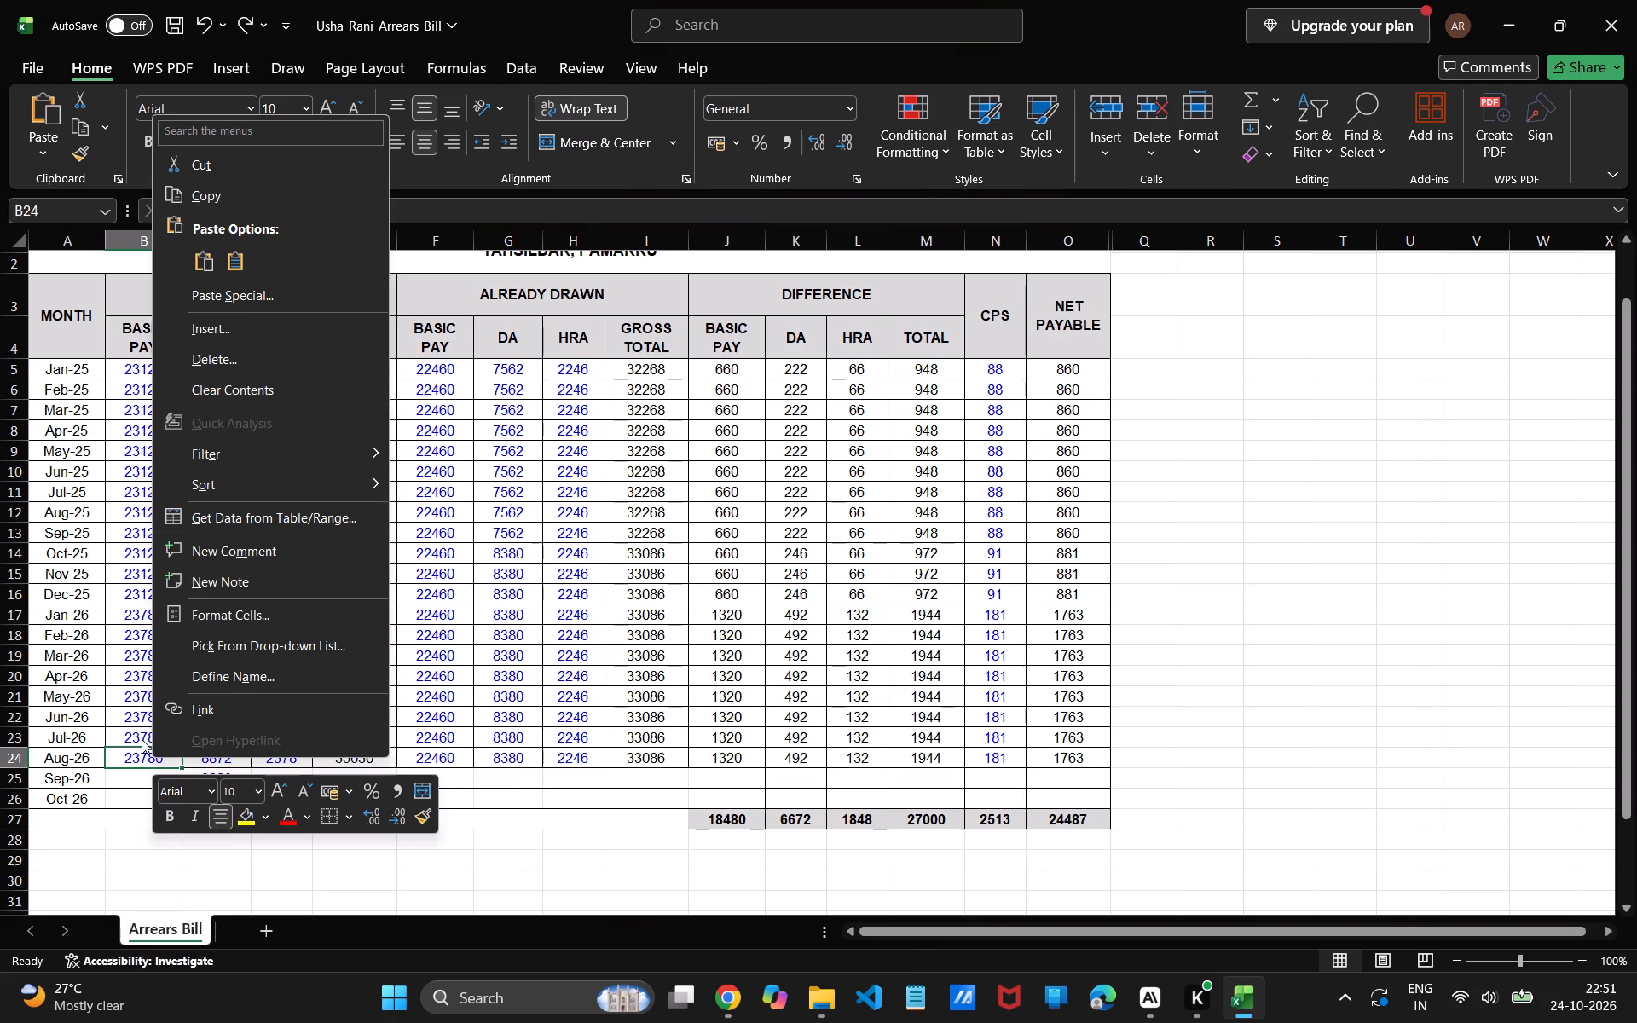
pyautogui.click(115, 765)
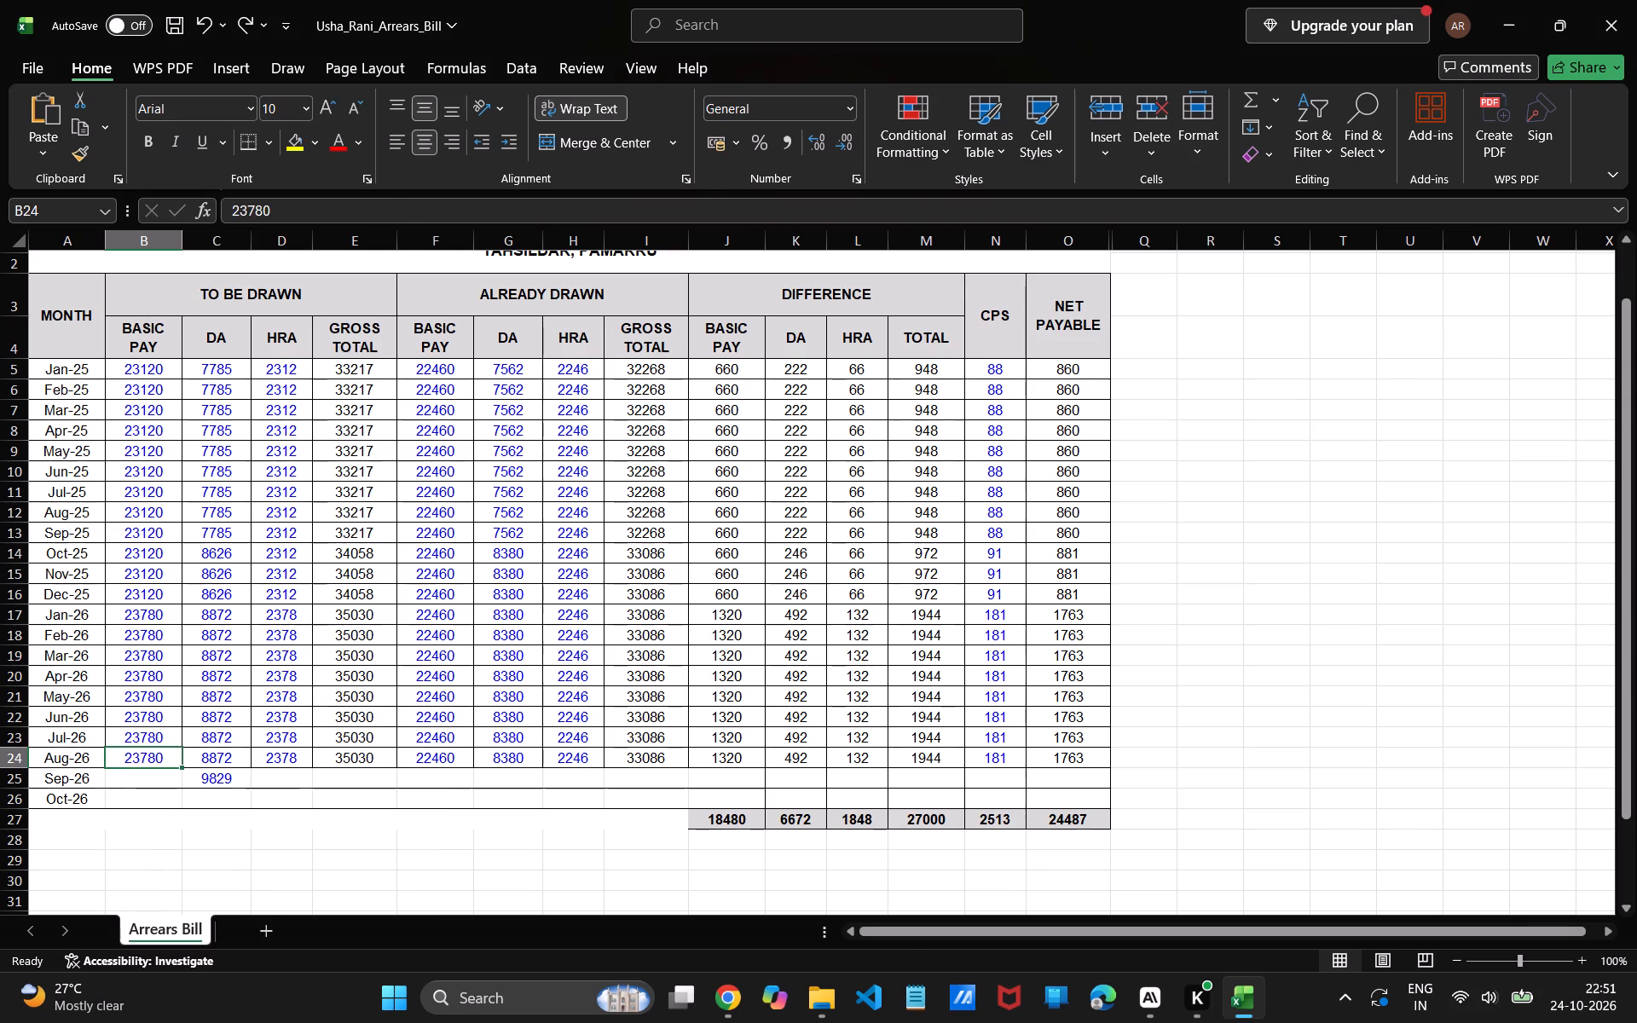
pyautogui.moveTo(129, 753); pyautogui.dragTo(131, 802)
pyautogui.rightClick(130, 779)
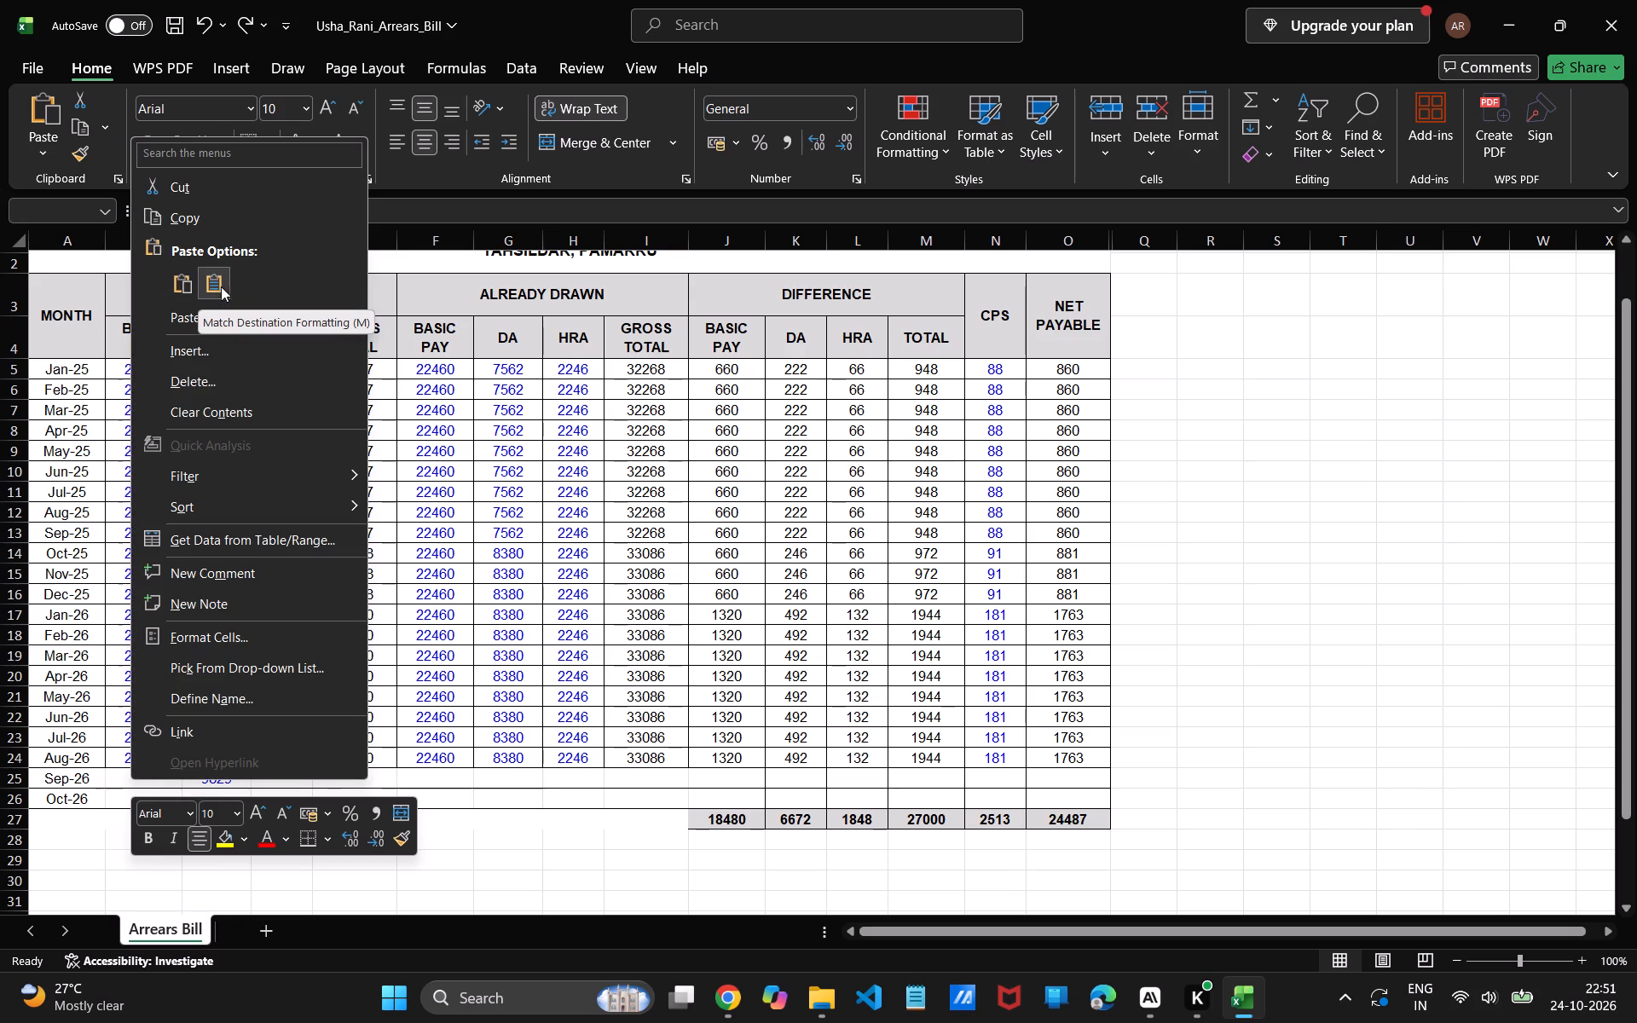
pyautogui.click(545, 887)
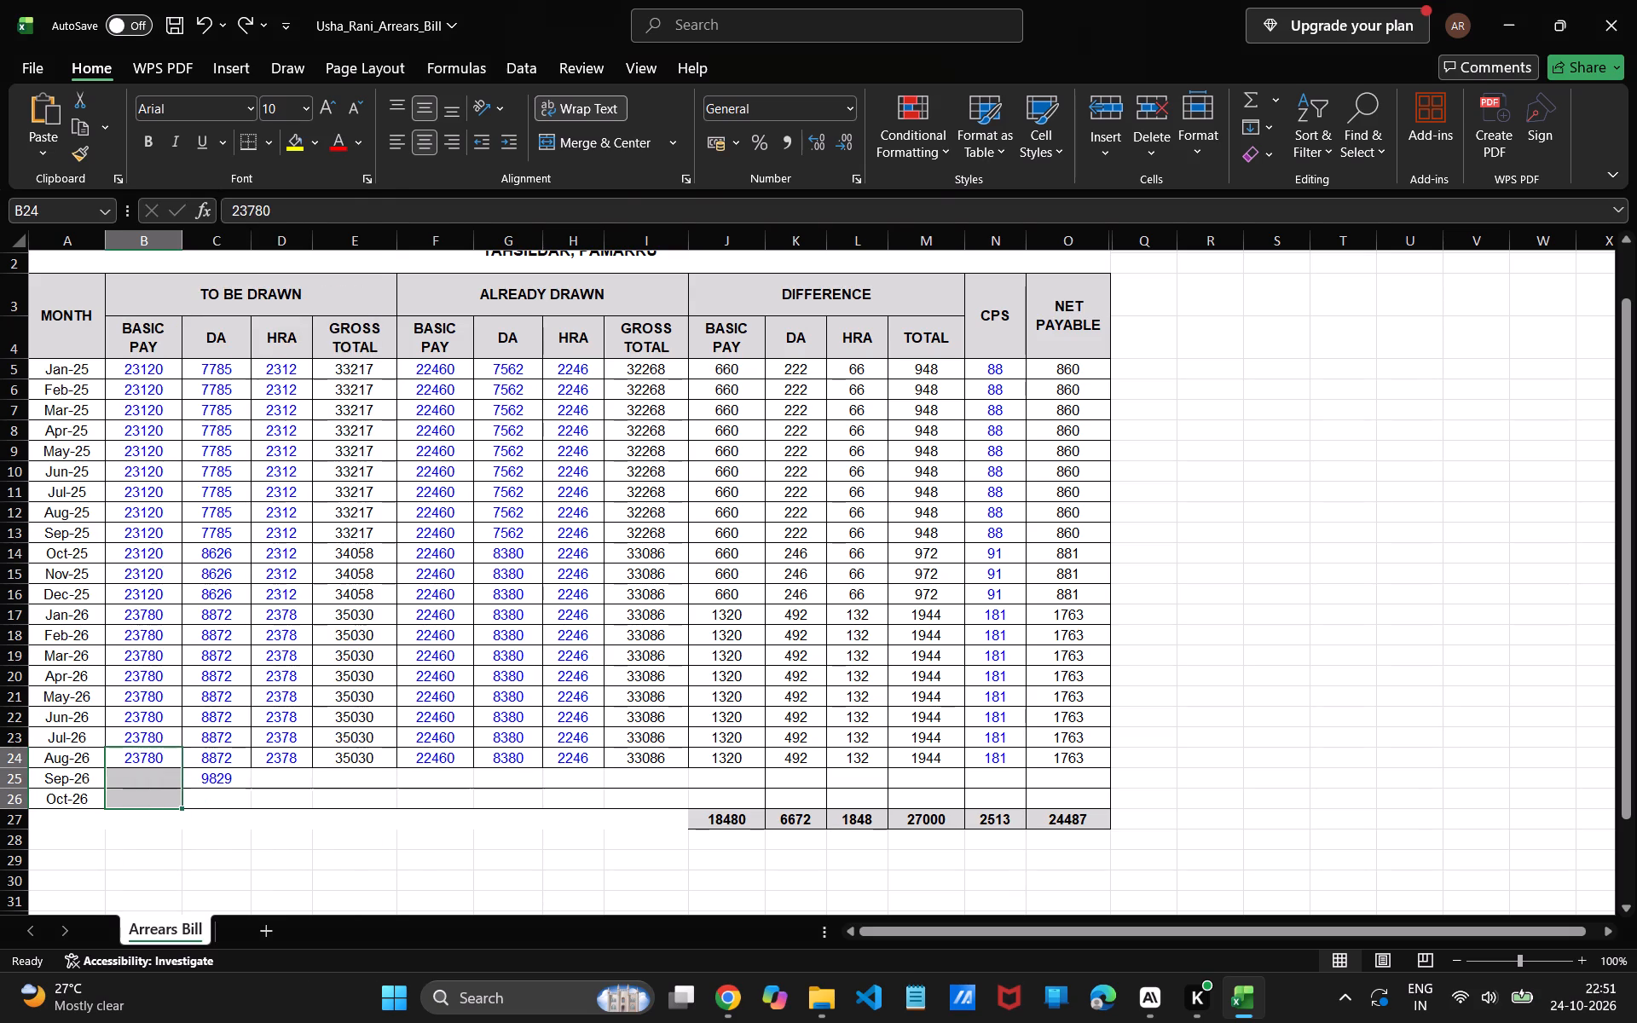
# Enter 23780 as the Sep-26 basic pay under To Be Drawn.
pyautogui.click(157, 786)
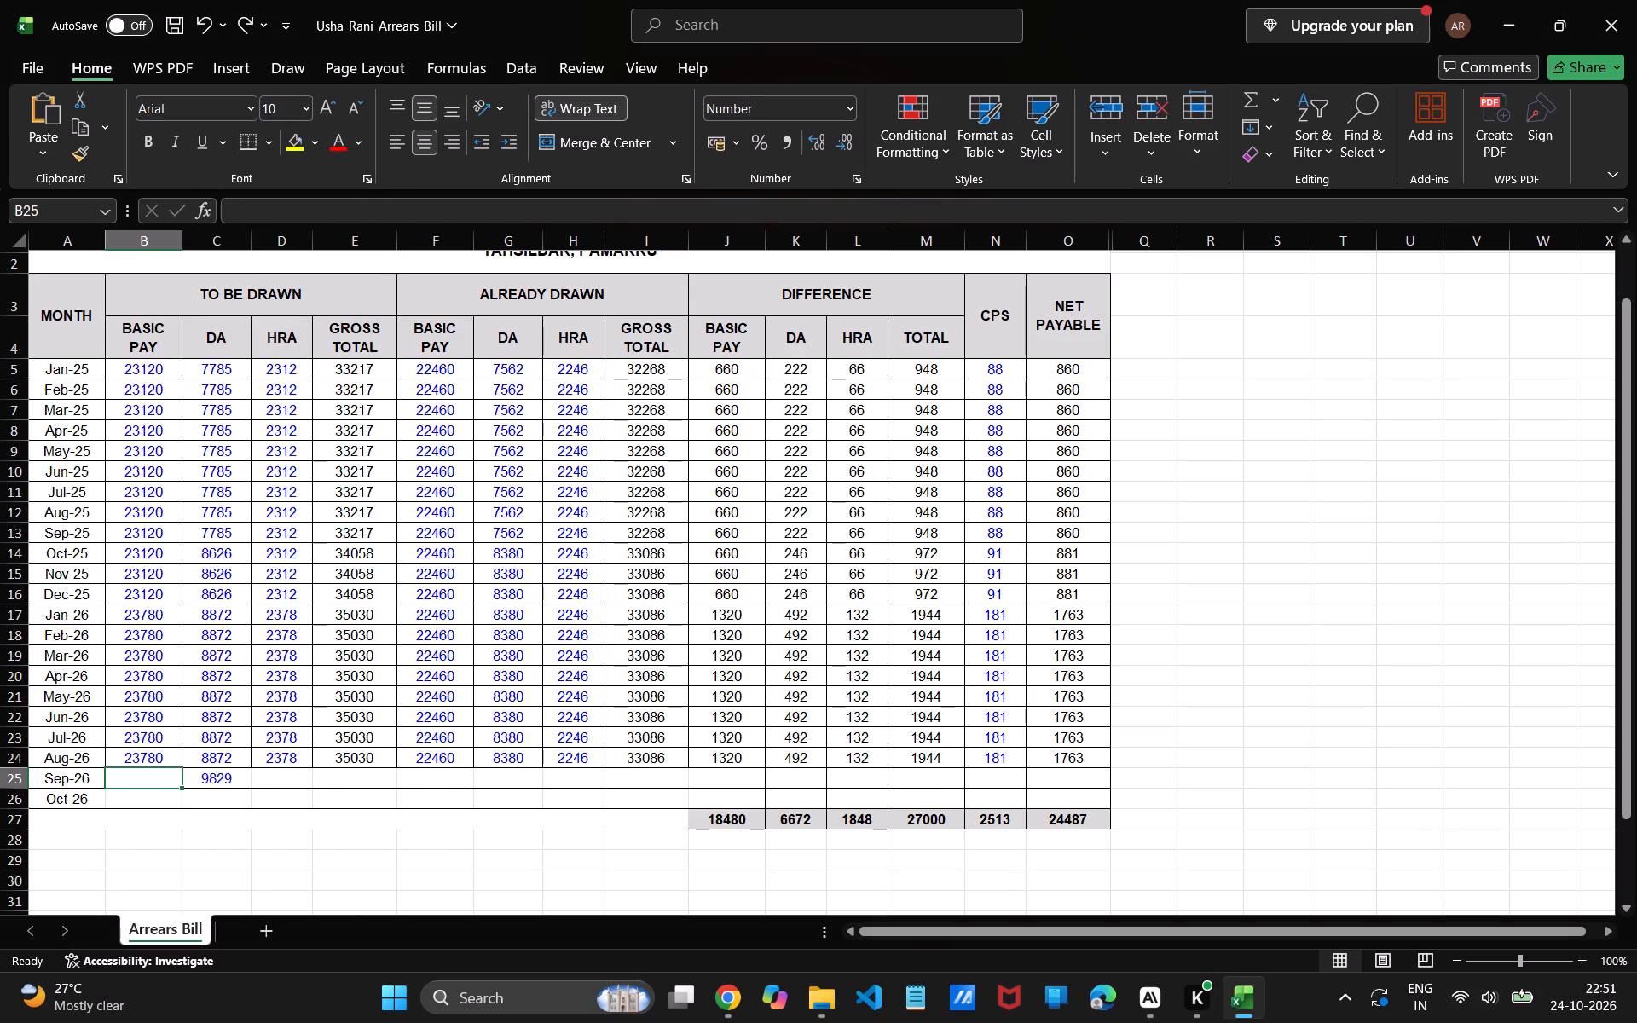
pyautogui.doubleClick(159, 781)
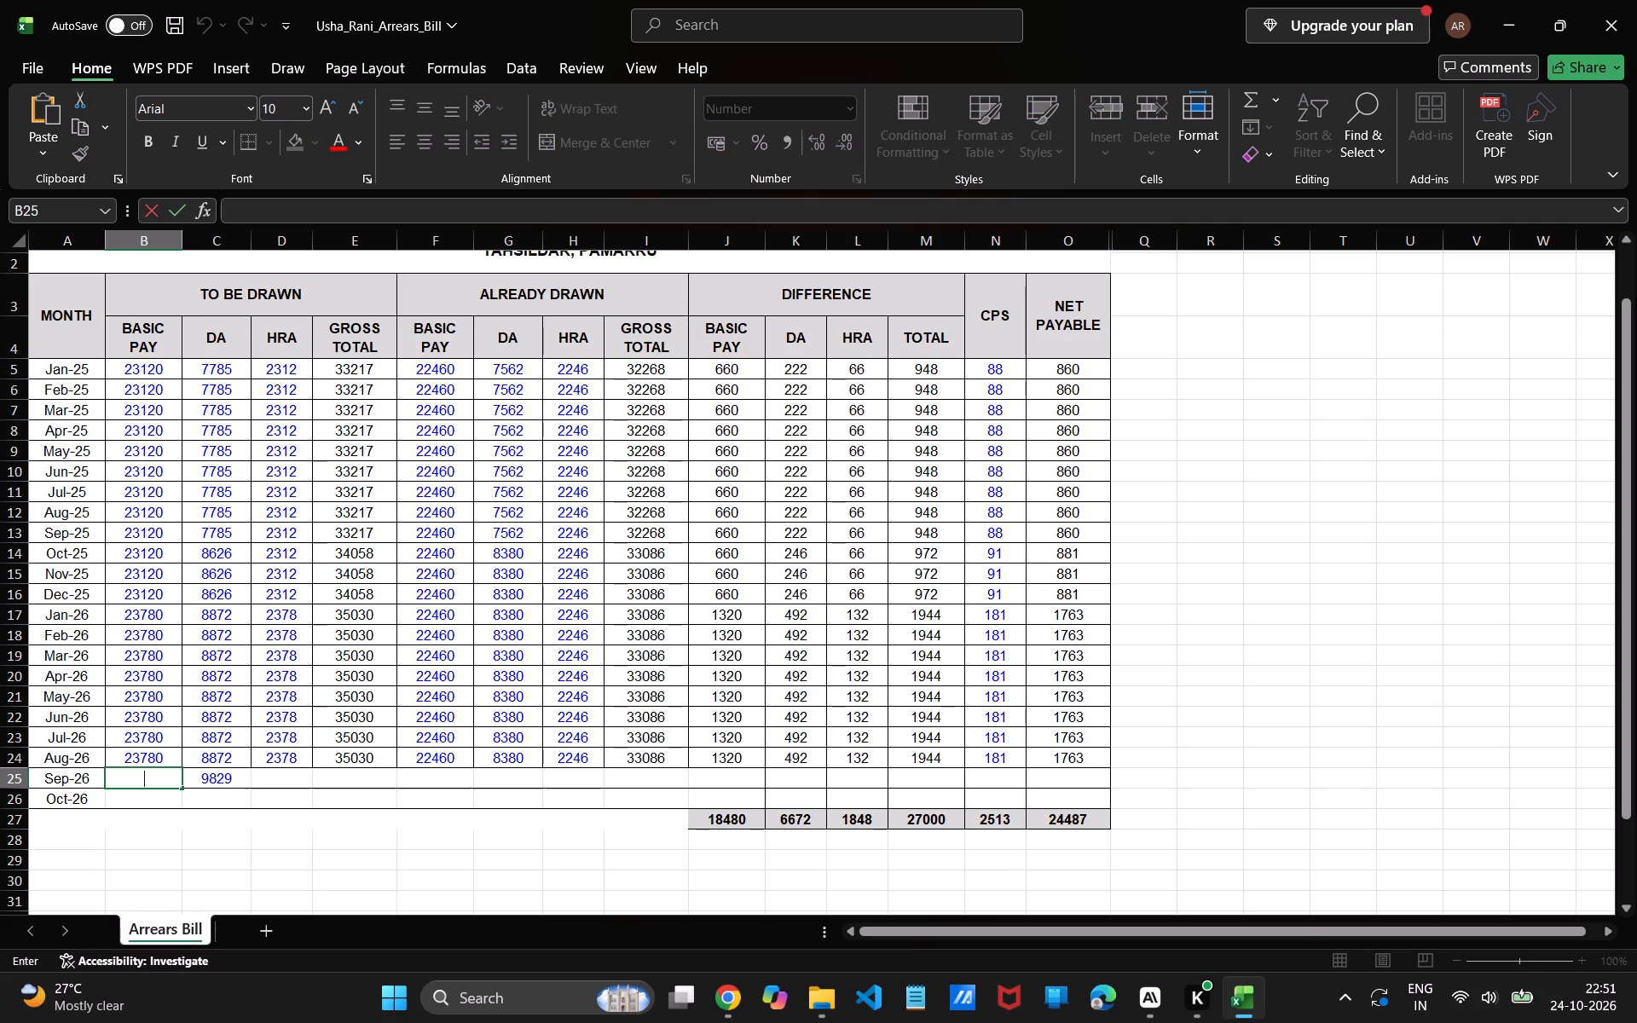
pyautogui.write('23780')
pyautogui.press('Return')
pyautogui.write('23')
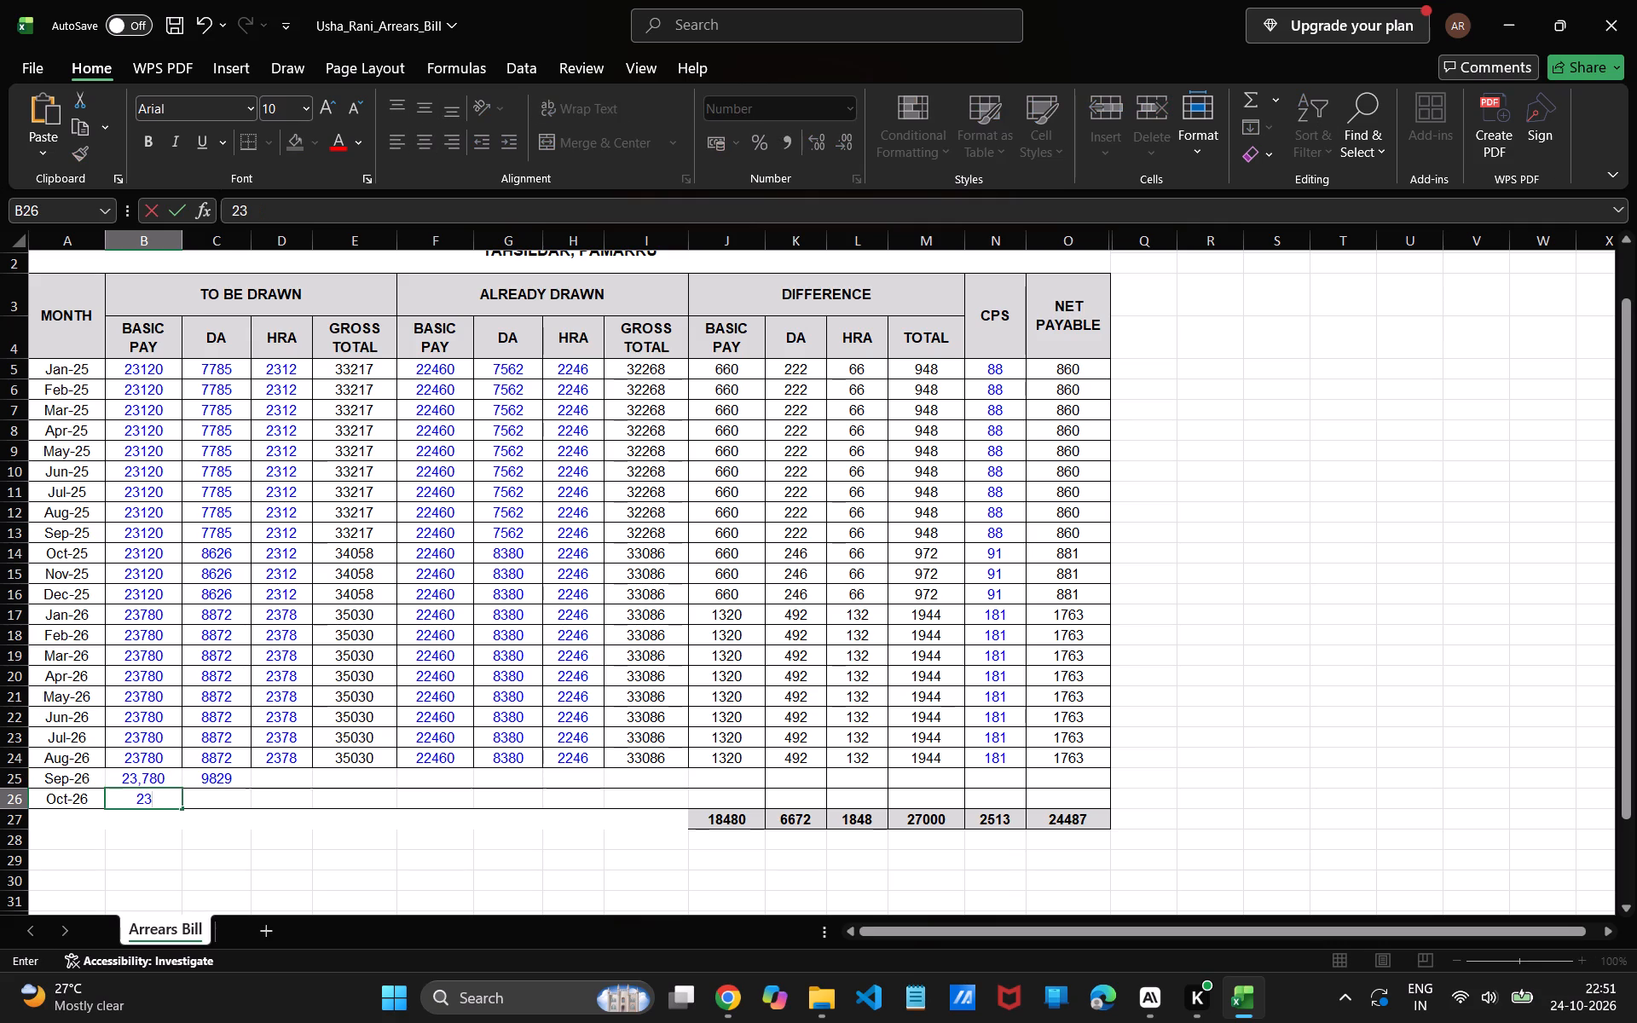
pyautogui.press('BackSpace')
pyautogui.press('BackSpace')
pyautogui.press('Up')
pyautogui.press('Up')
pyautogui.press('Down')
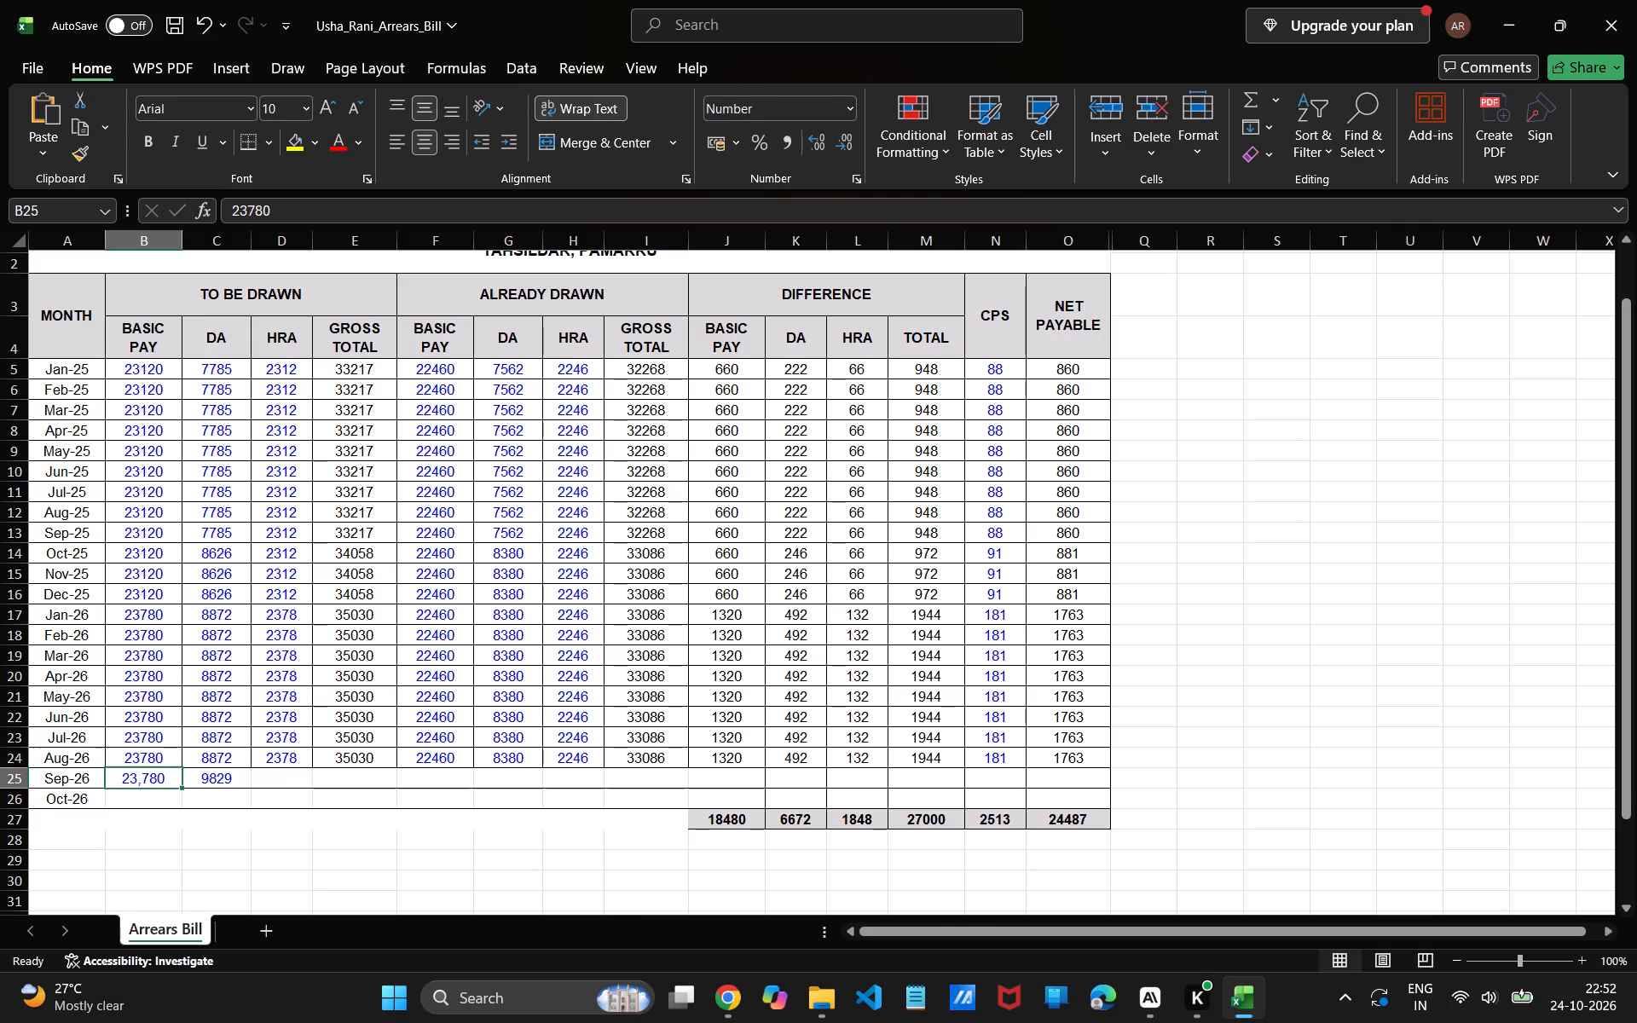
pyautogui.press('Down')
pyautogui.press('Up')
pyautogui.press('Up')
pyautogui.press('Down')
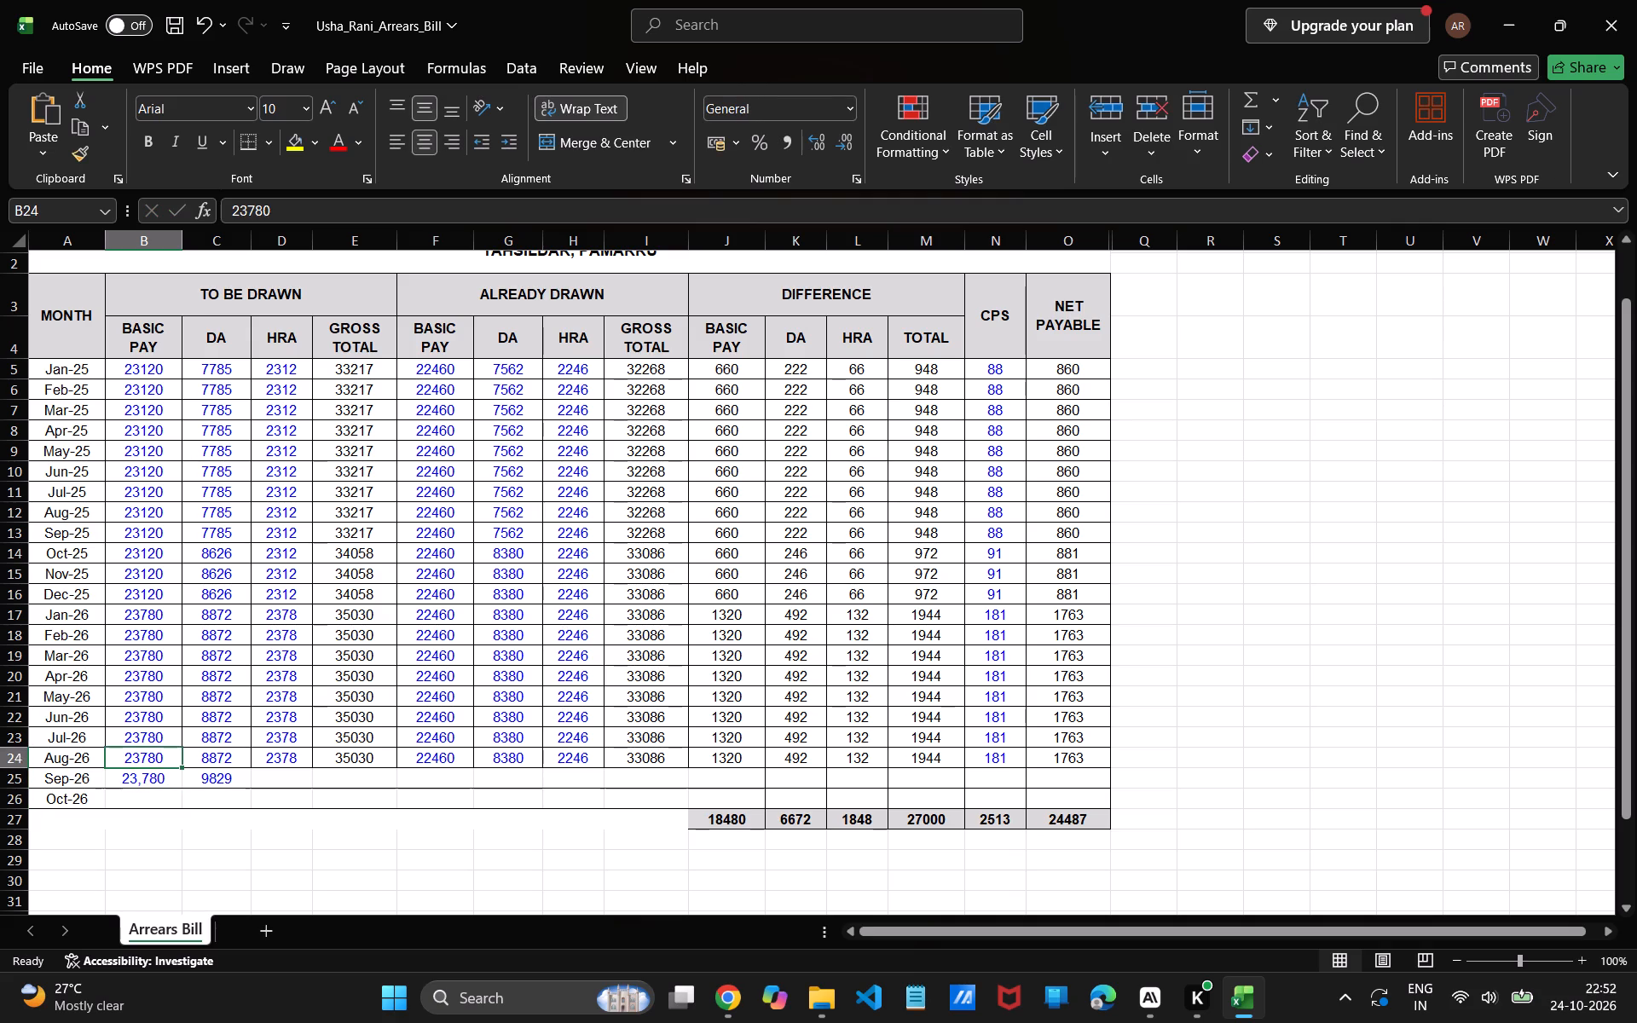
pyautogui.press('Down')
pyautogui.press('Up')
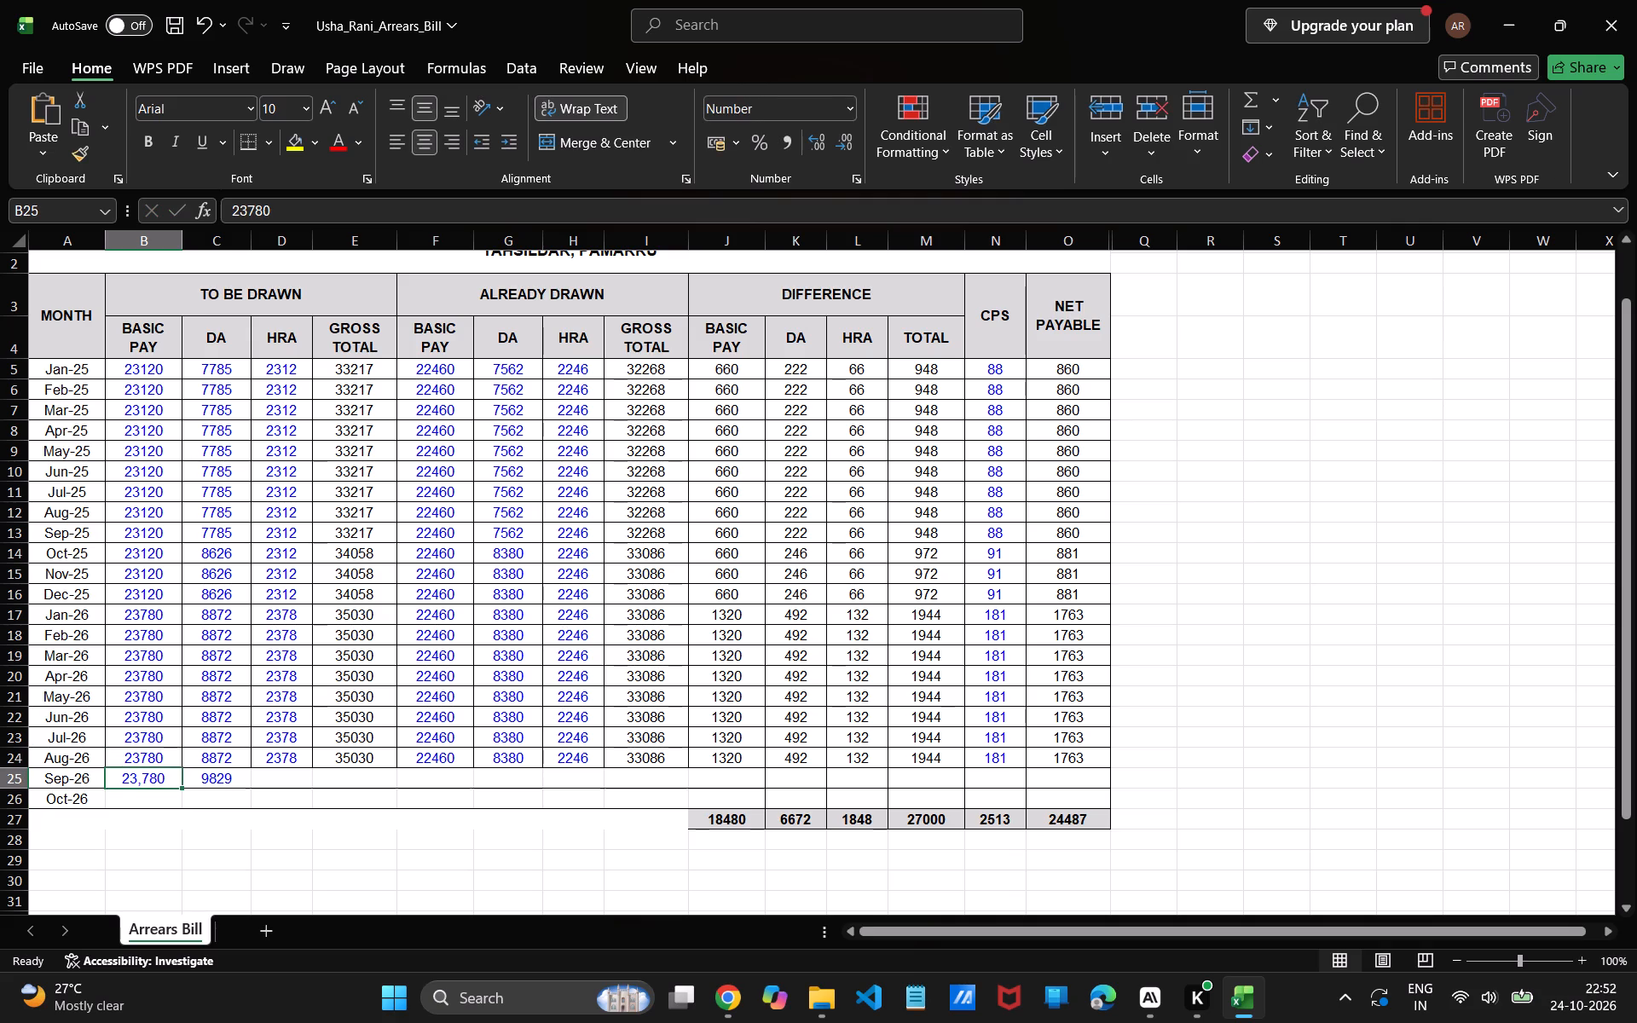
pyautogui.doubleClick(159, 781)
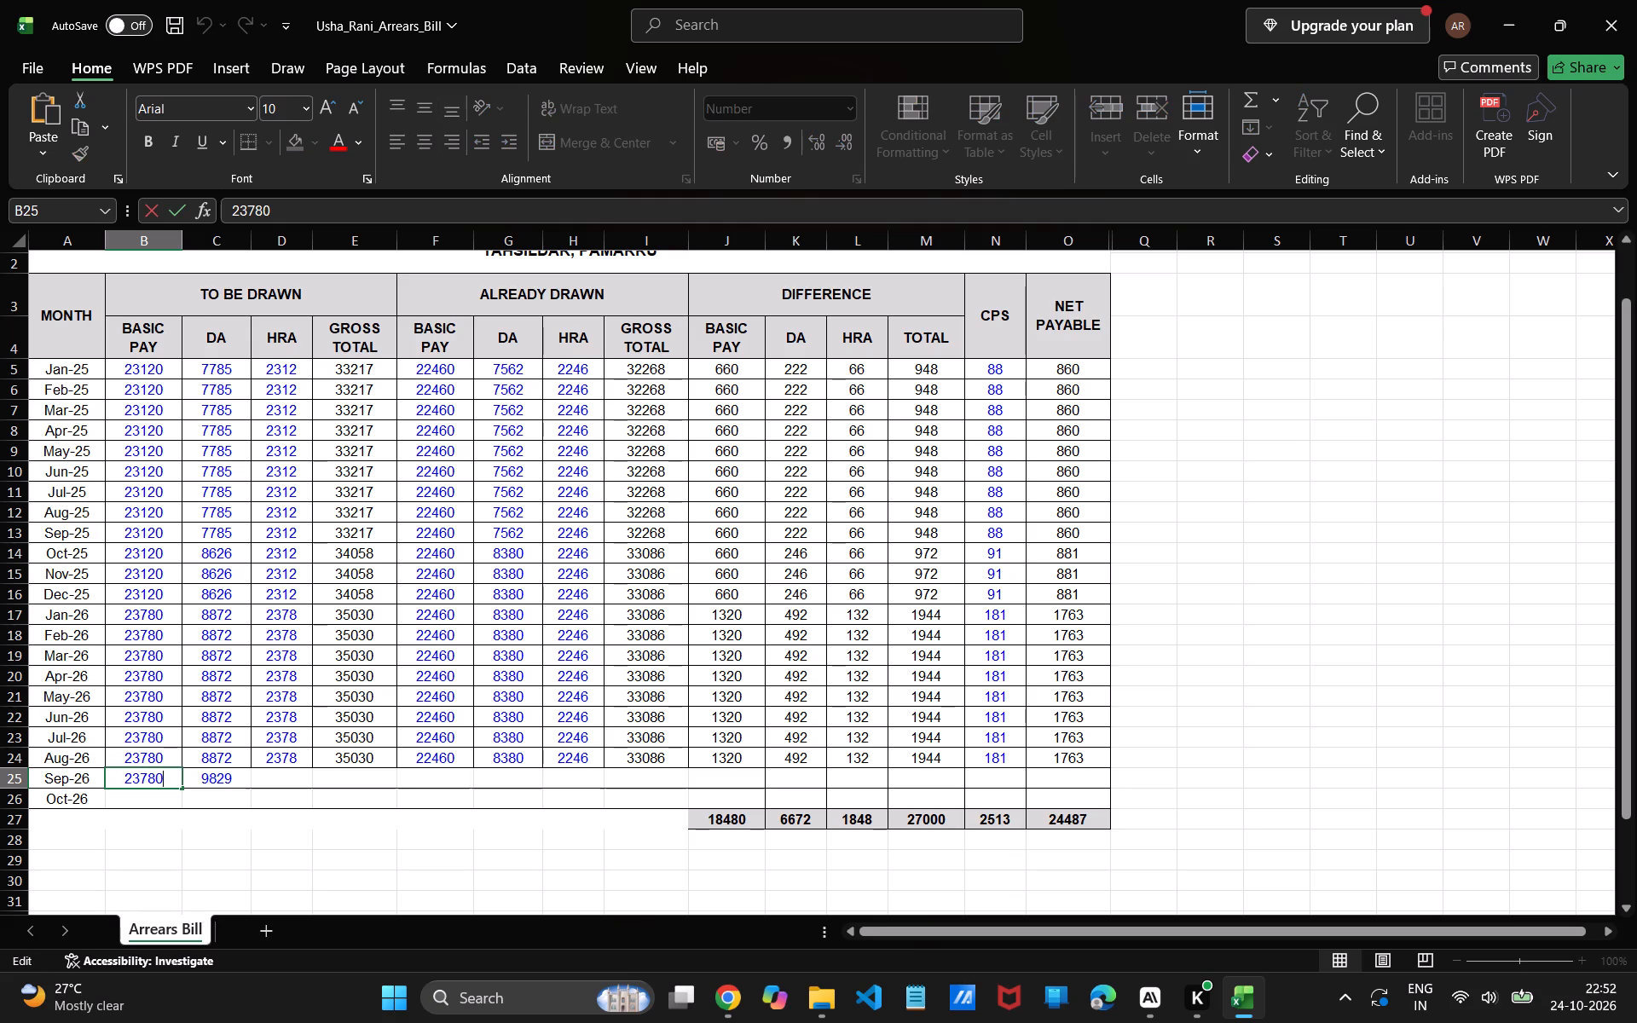
# Enter 23780 as the Oct-26 basic pay under To Be Drawn.
pyautogui.doubleClick(147, 800)
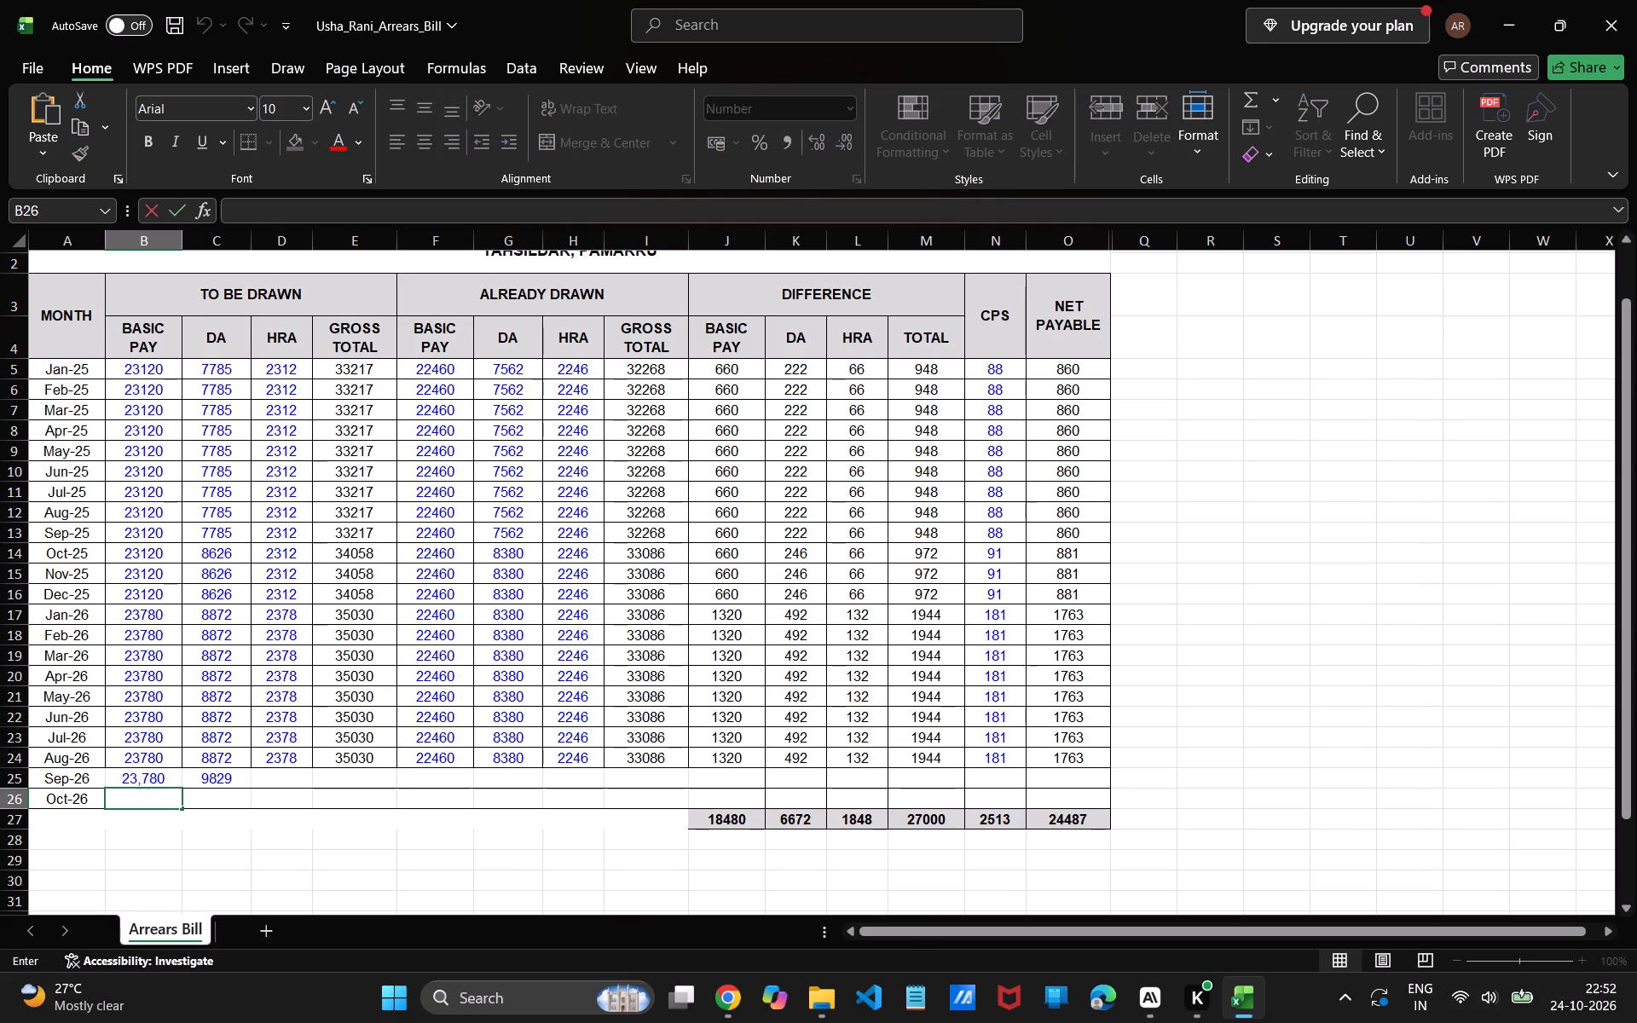
pyautogui.write('23')
pyautogui.write('780')
pyautogui.press('Right')
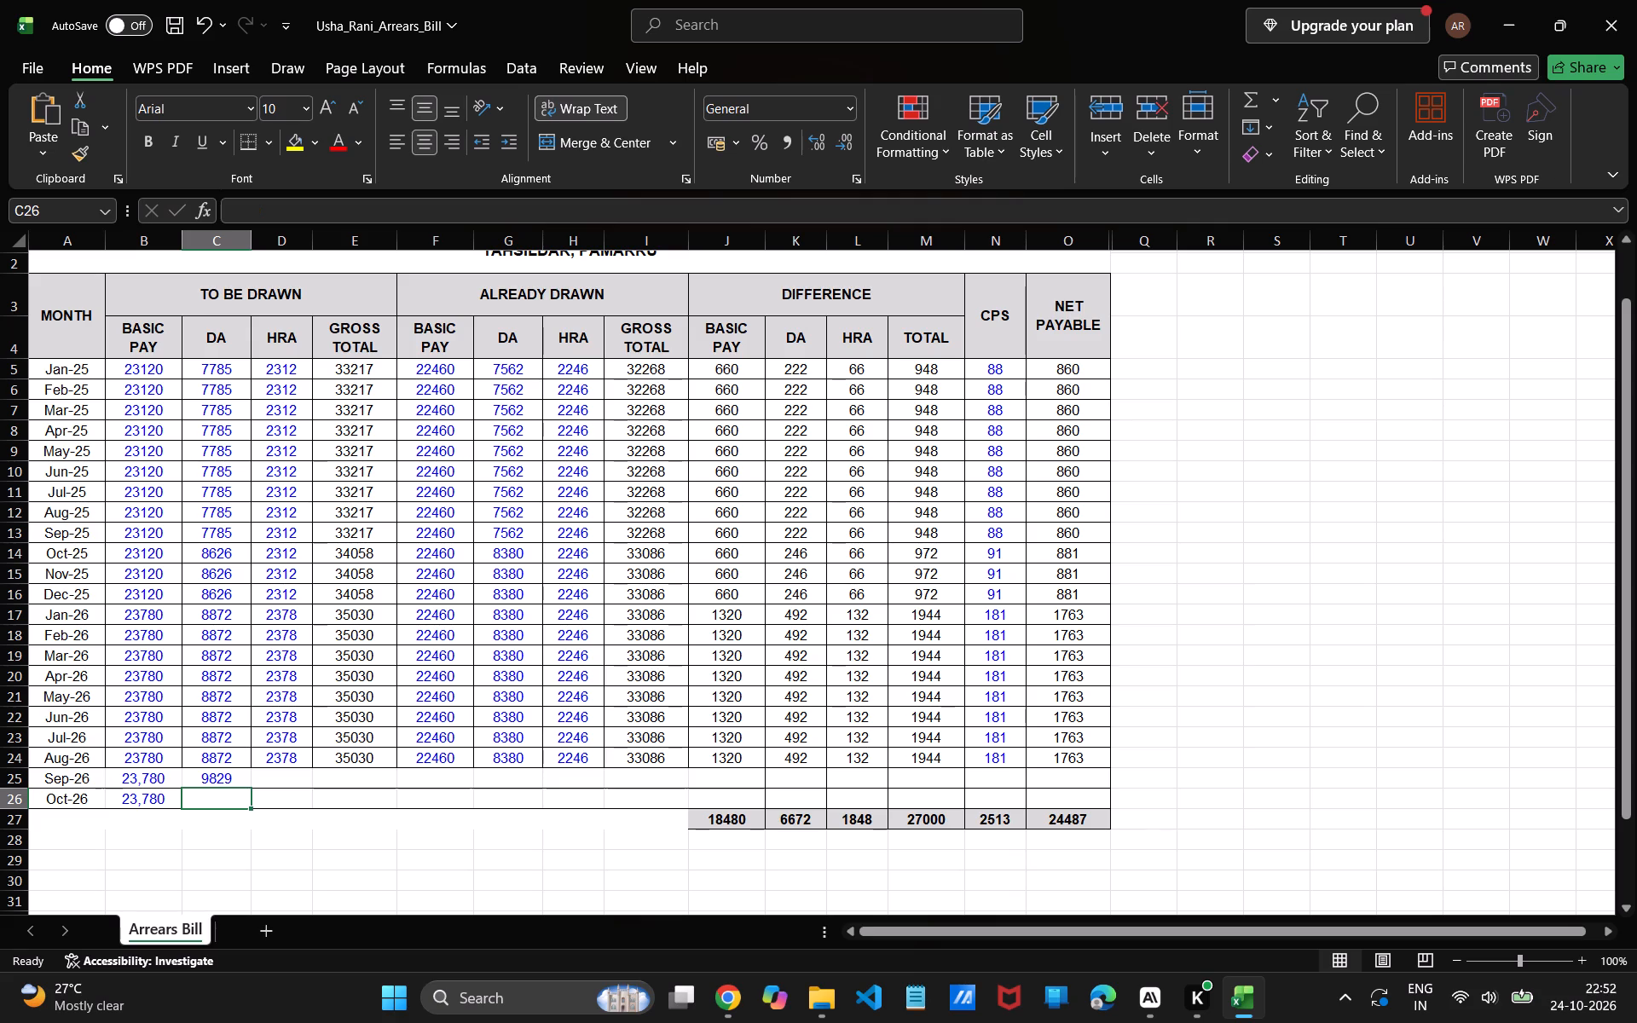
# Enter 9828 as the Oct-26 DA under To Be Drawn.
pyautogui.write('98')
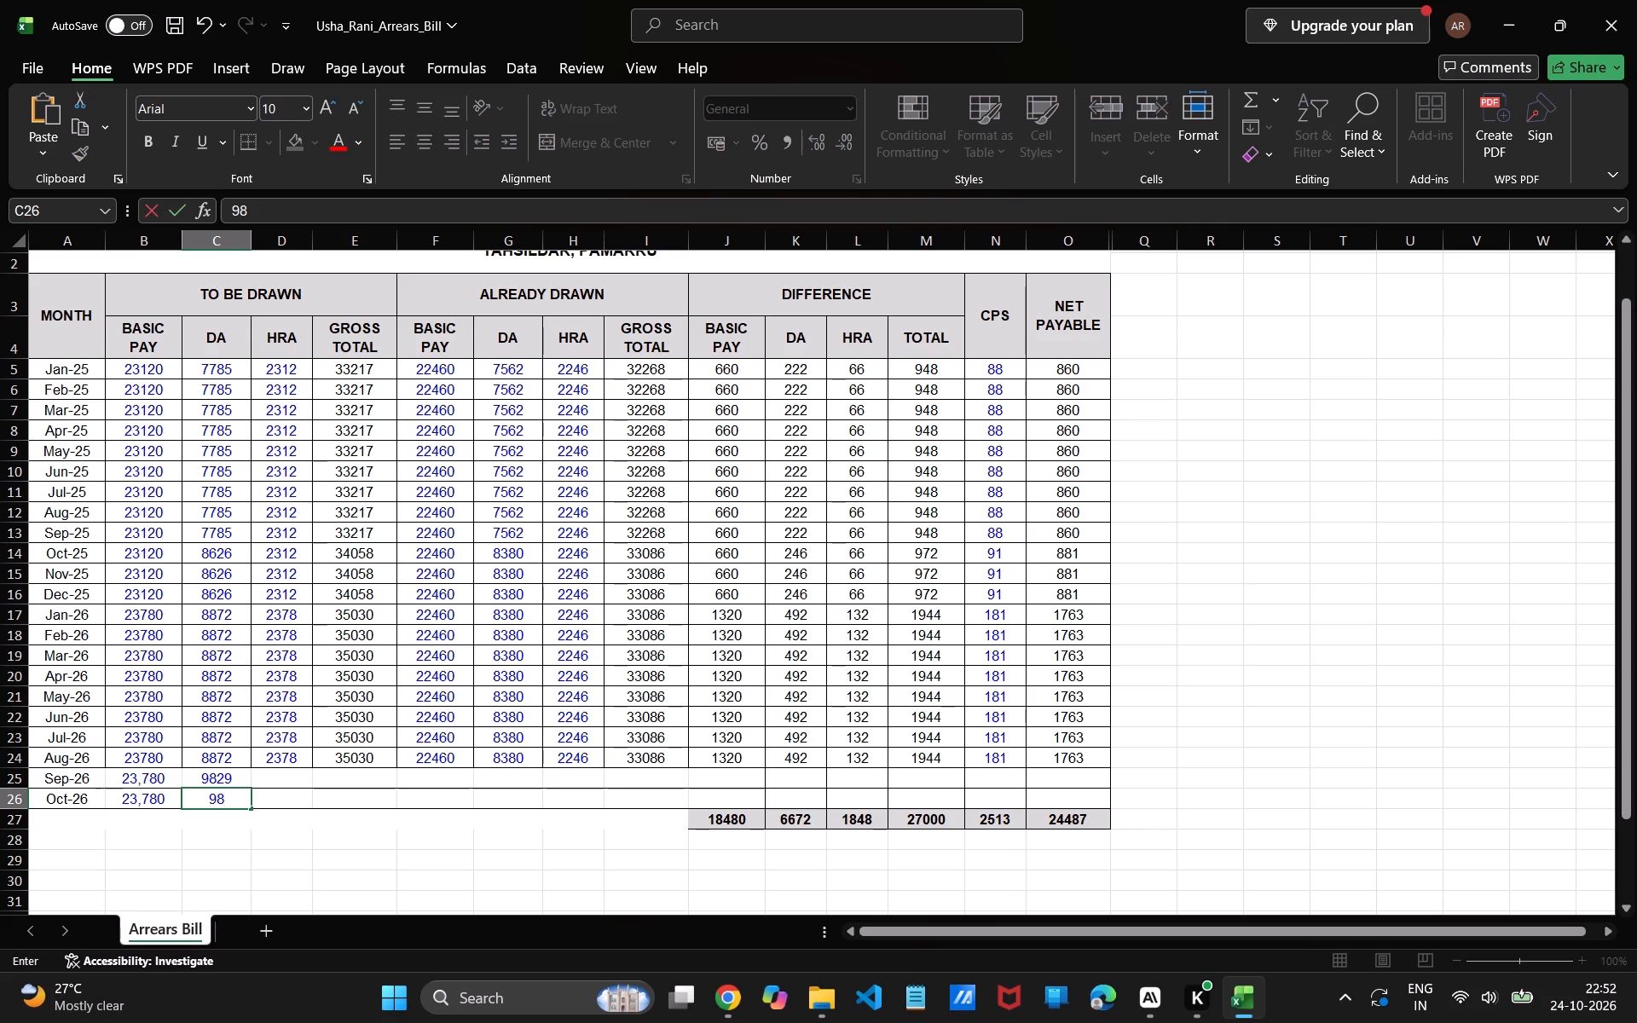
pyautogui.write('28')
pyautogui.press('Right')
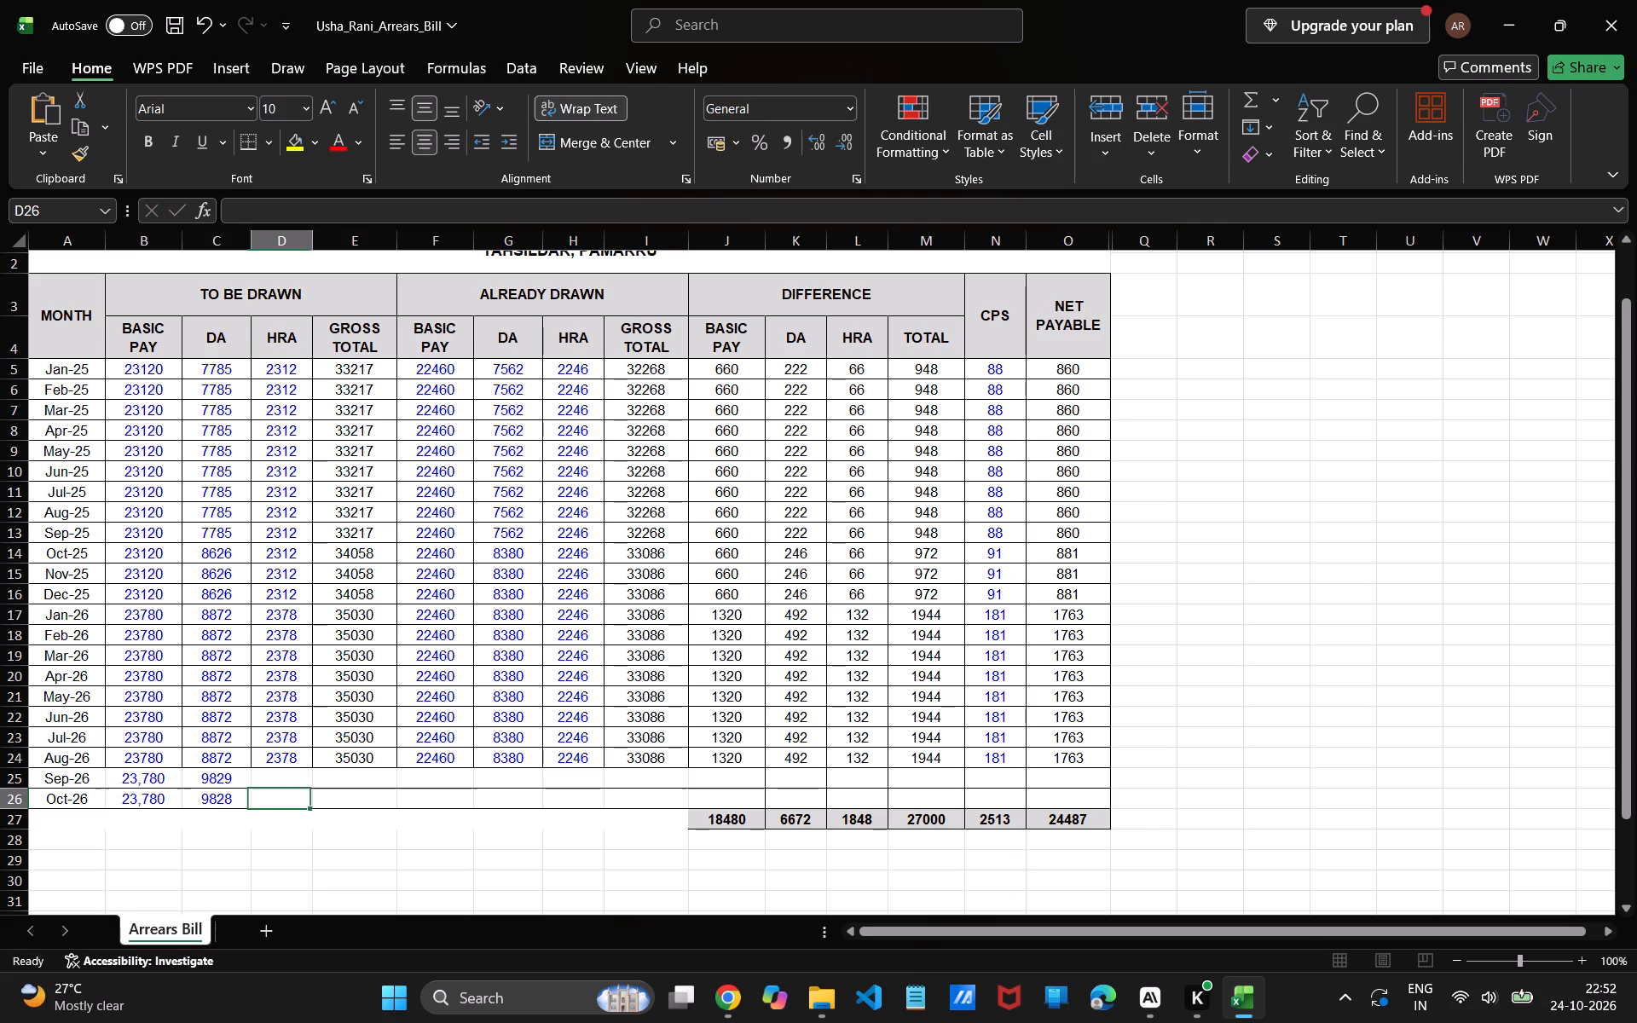
# Enter 2378 as the To Be Drawn HRA for both Sep-26 and Oct-26.
pyautogui.press('Up')
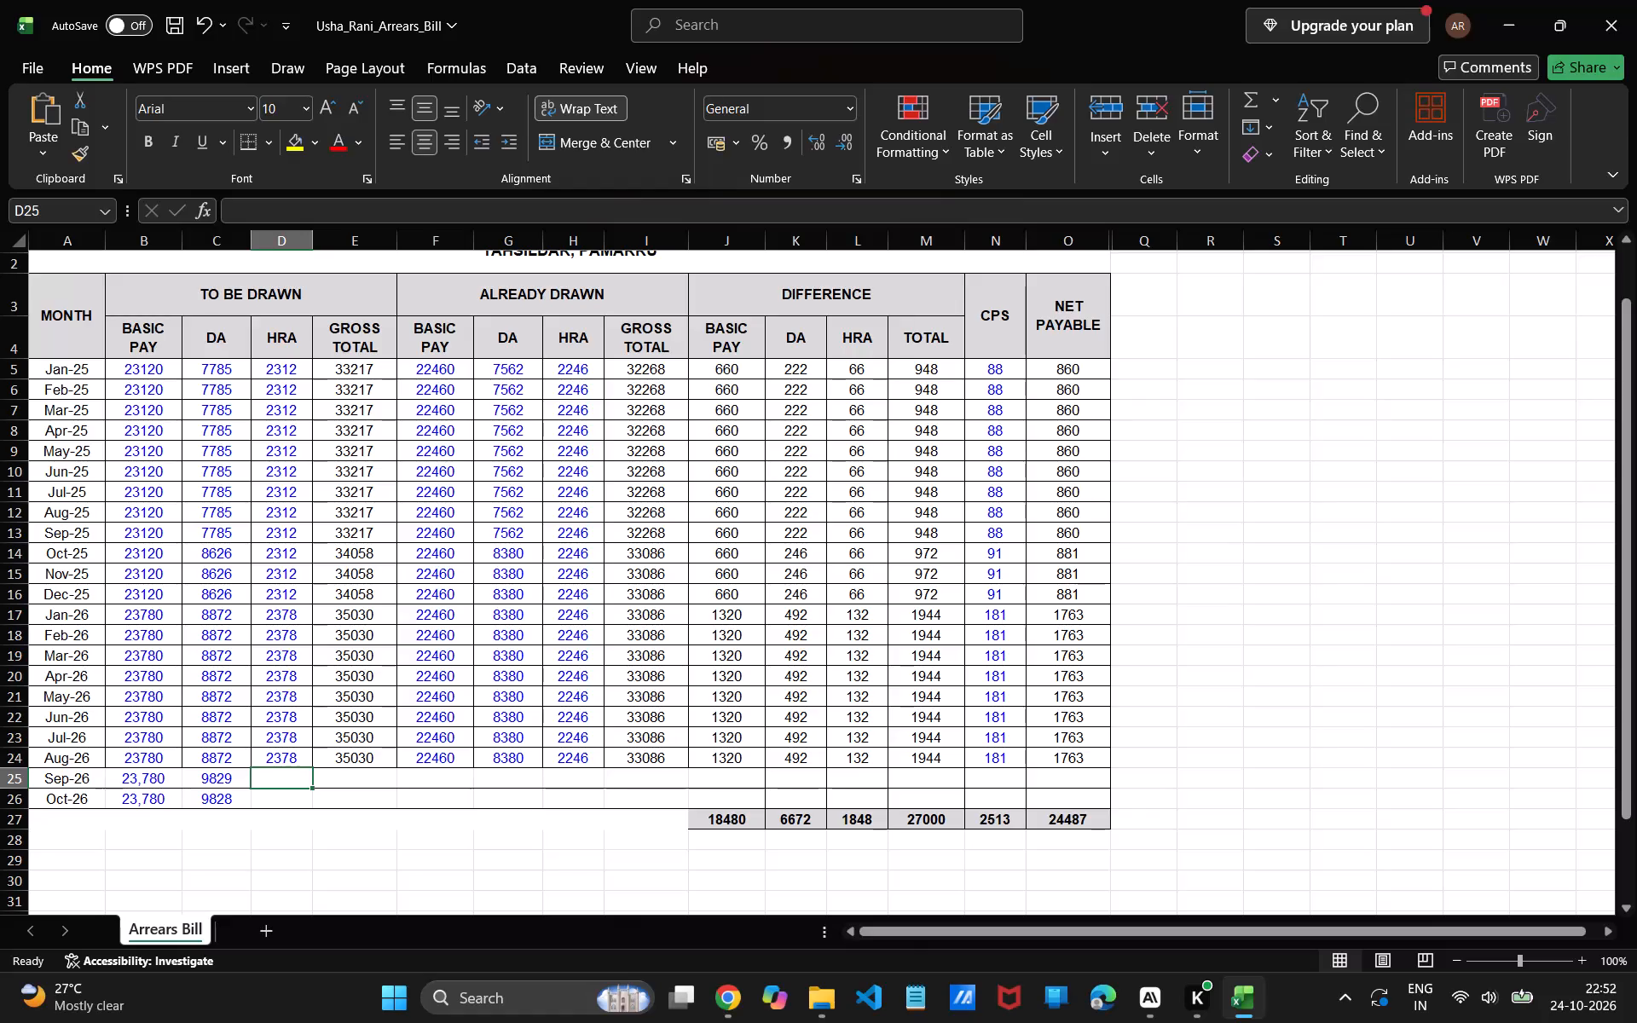
pyautogui.write('2378')
pyautogui.press('Down')
pyautogui.write('23')
pyautogui.write('78')
pyautogui.press('Right')
pyautogui.press('Right')
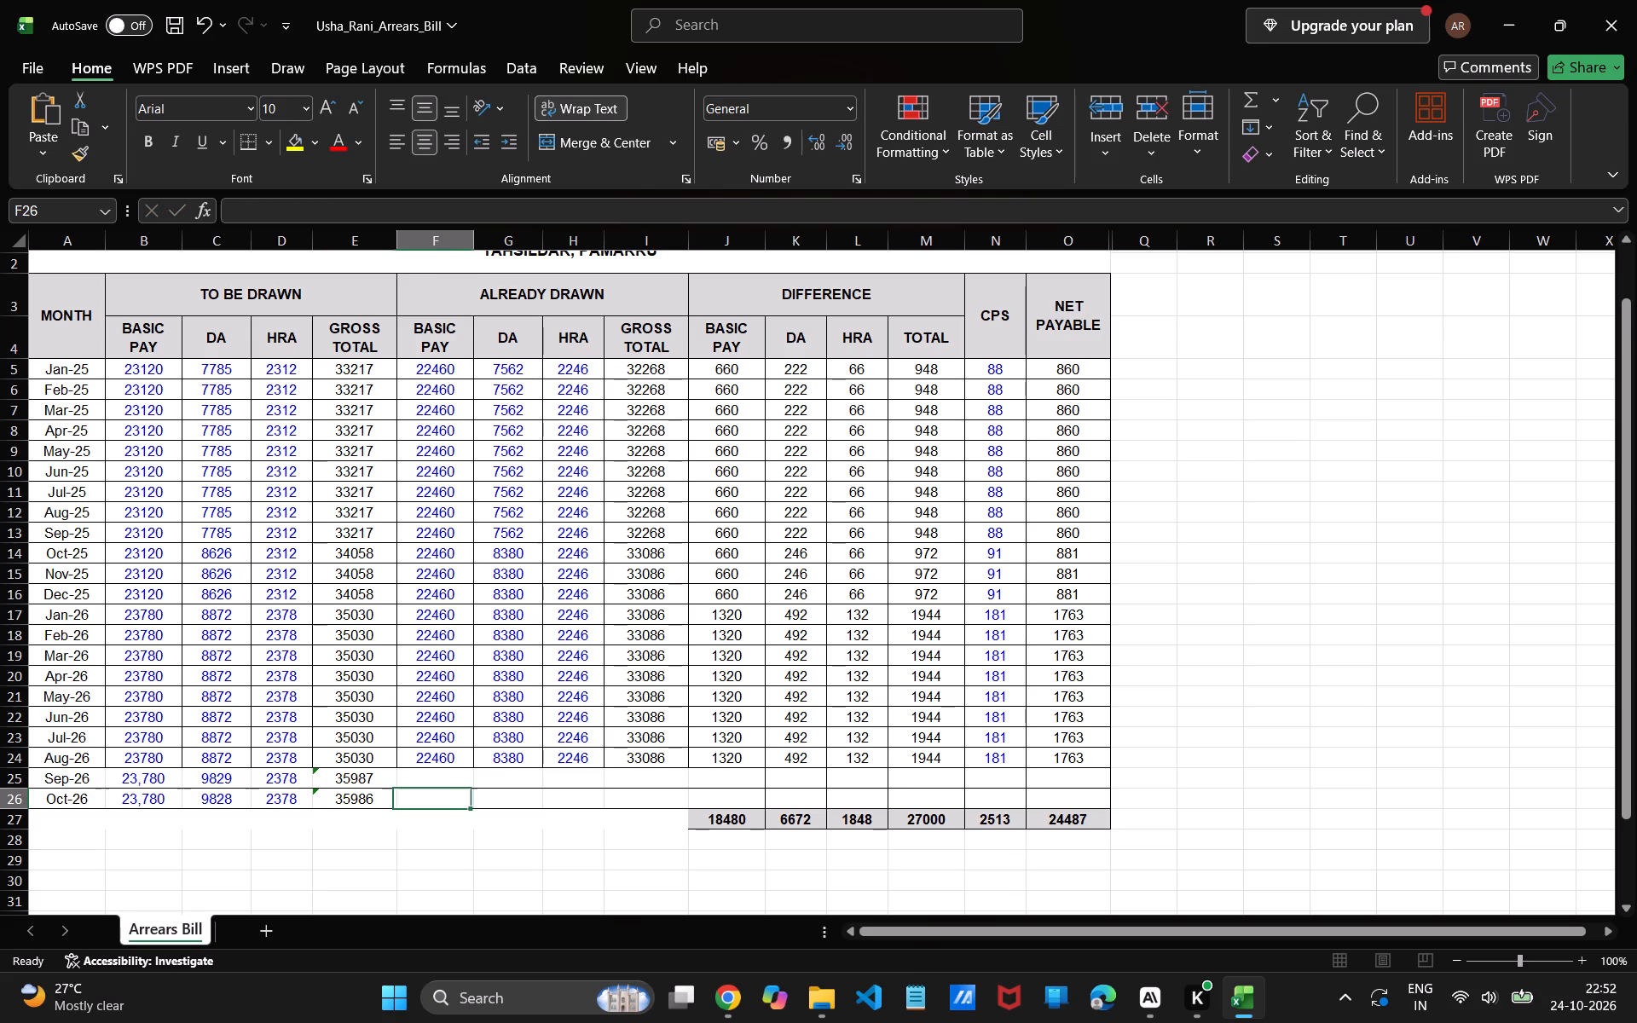
# Check the Sep-26 and Oct-26 gross total formulas under To Be Drawn and correct the Oct-26 DA to 9829.
pyautogui.press('Up')
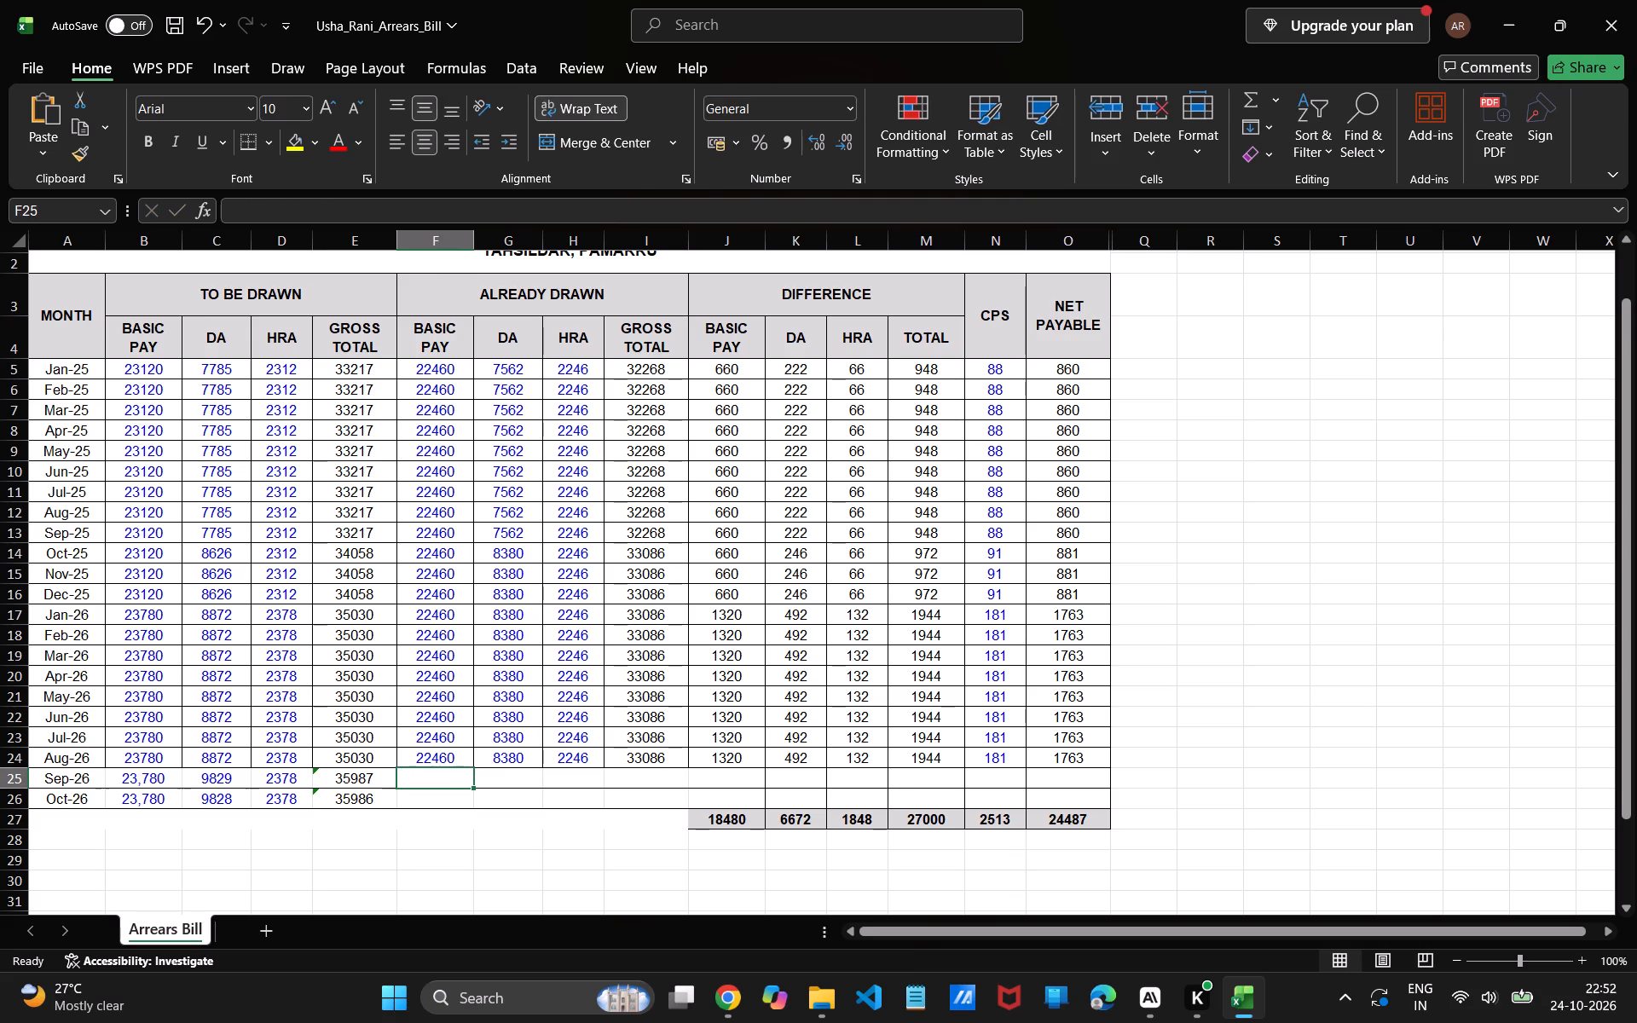
pyautogui.press('Left')
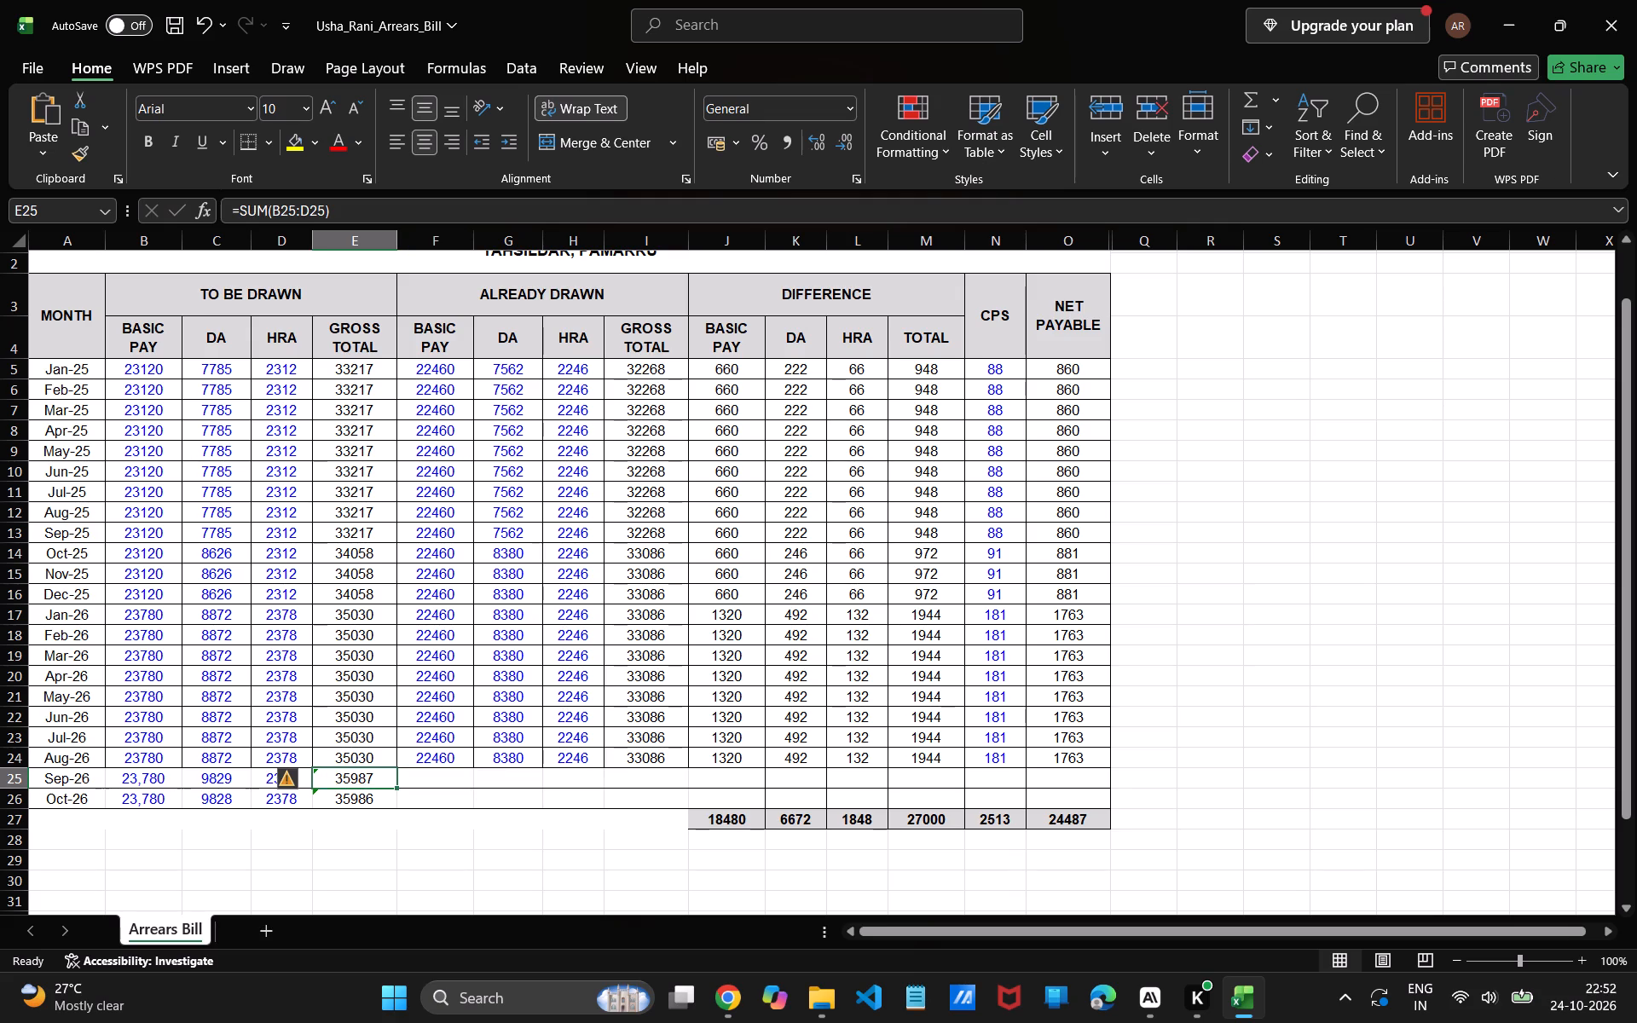
pyautogui.press('Down')
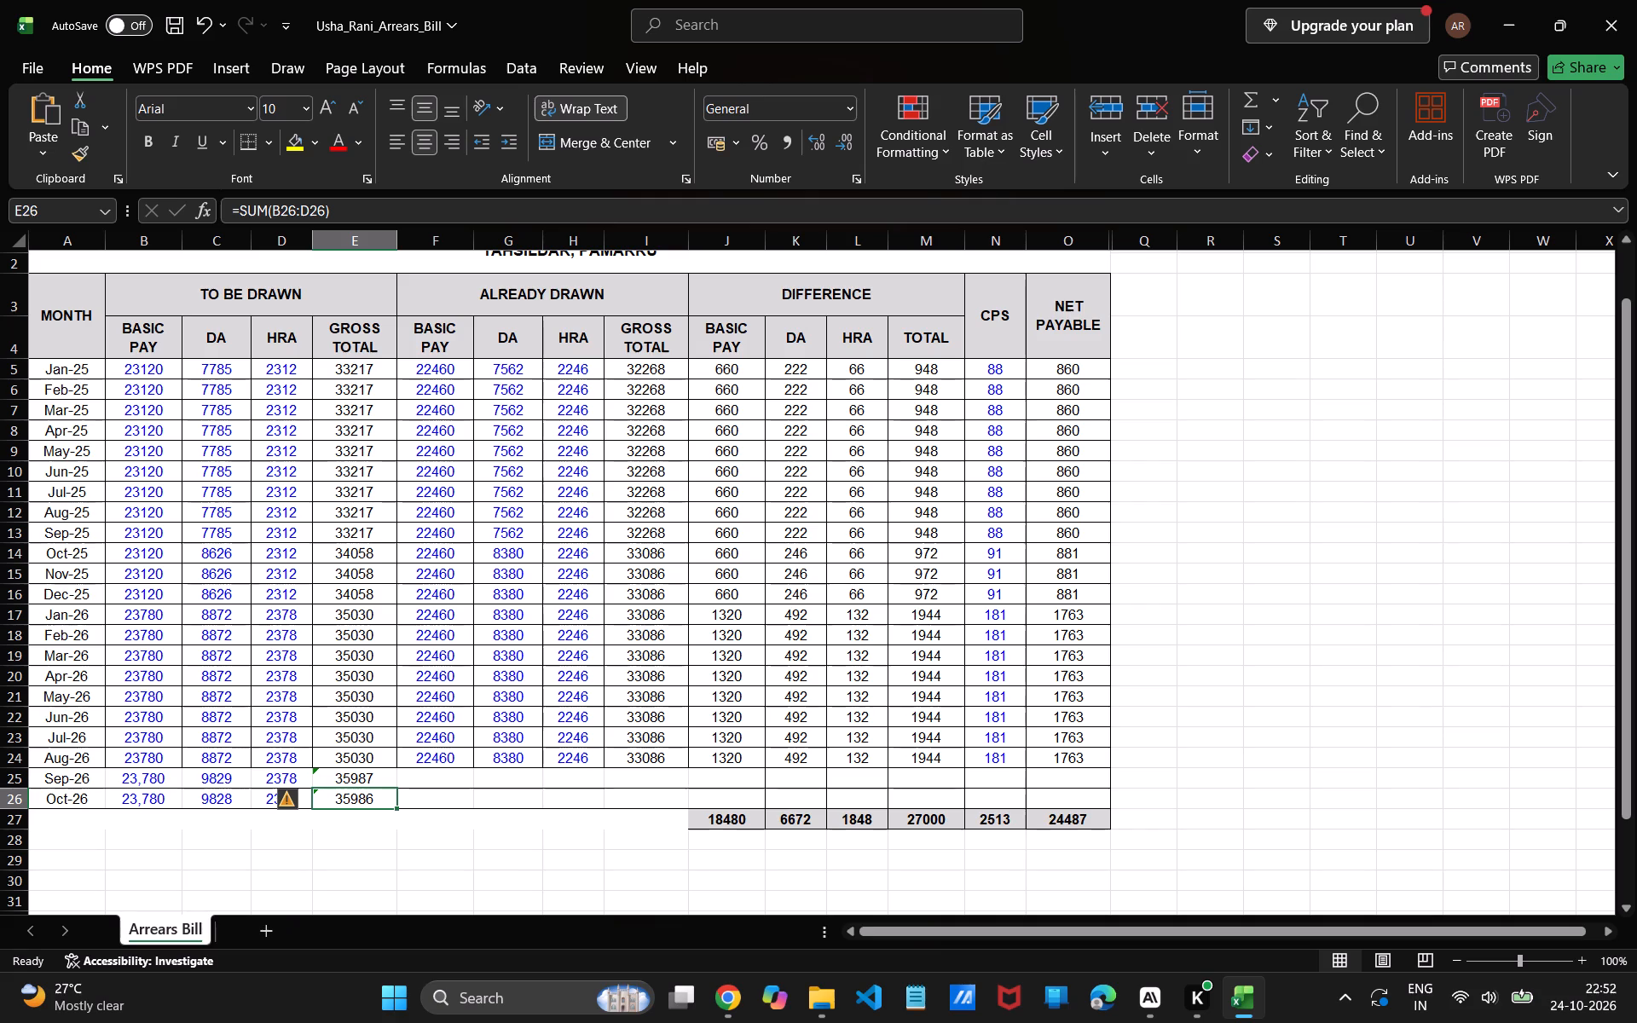
pyautogui.doubleClick(375, 799)
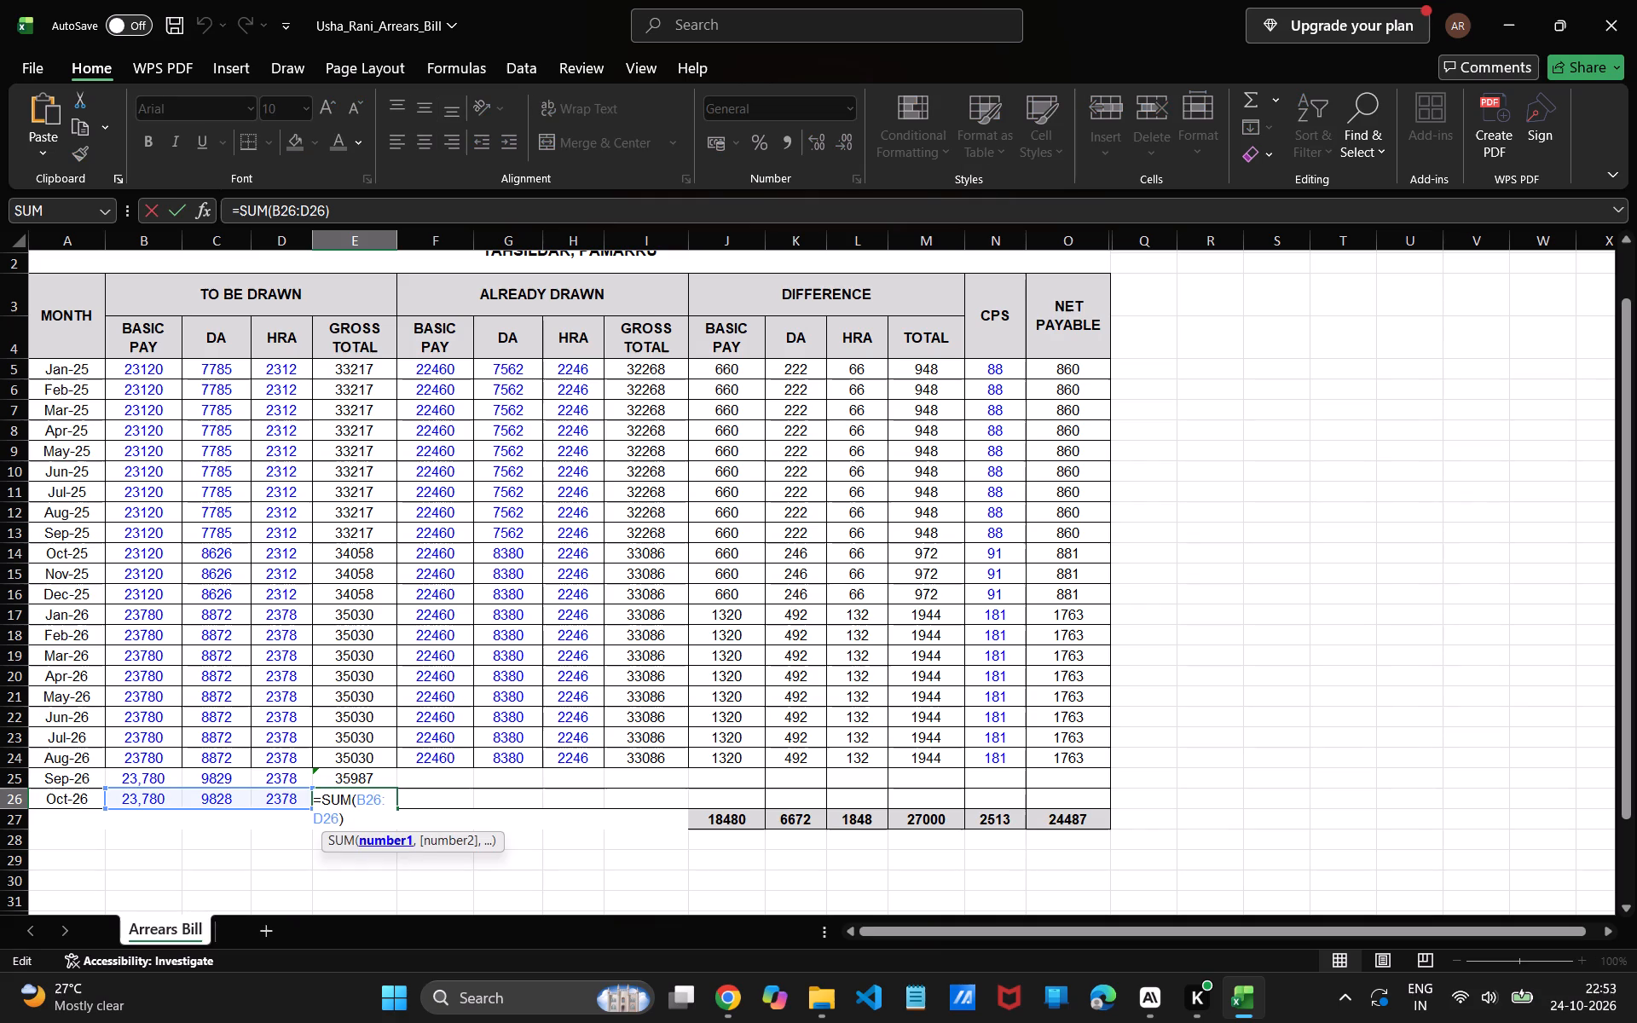
pyautogui.click(276, 794)
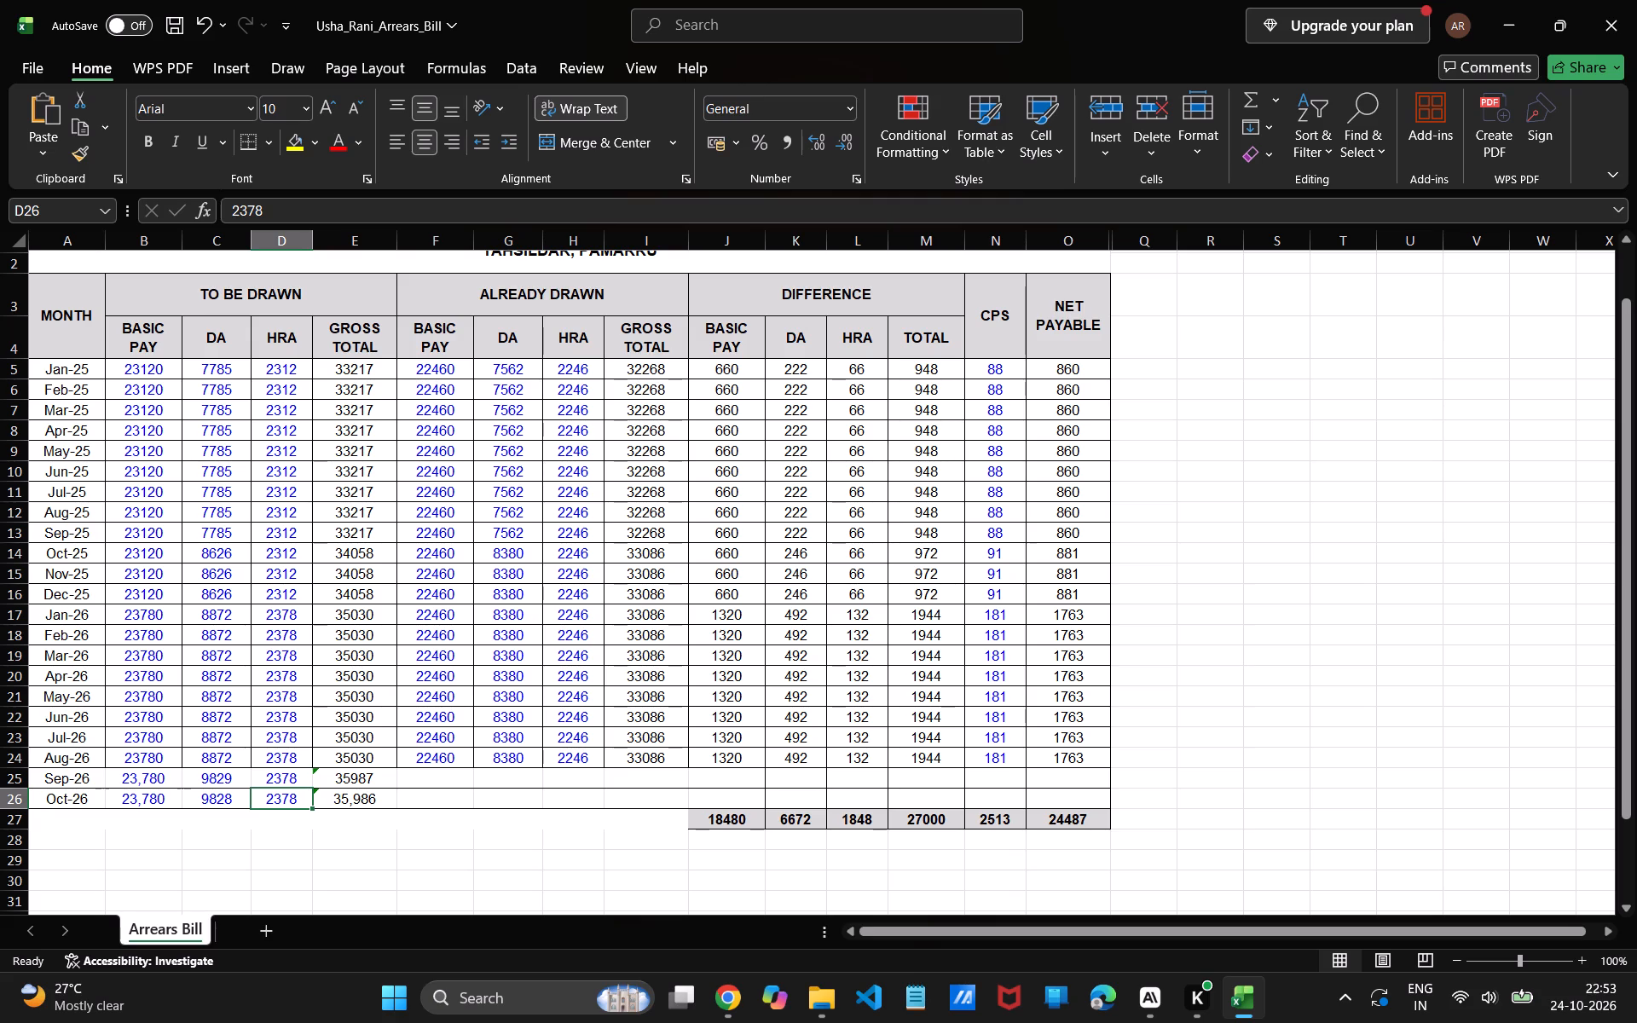
pyautogui.doubleClick(232, 800)
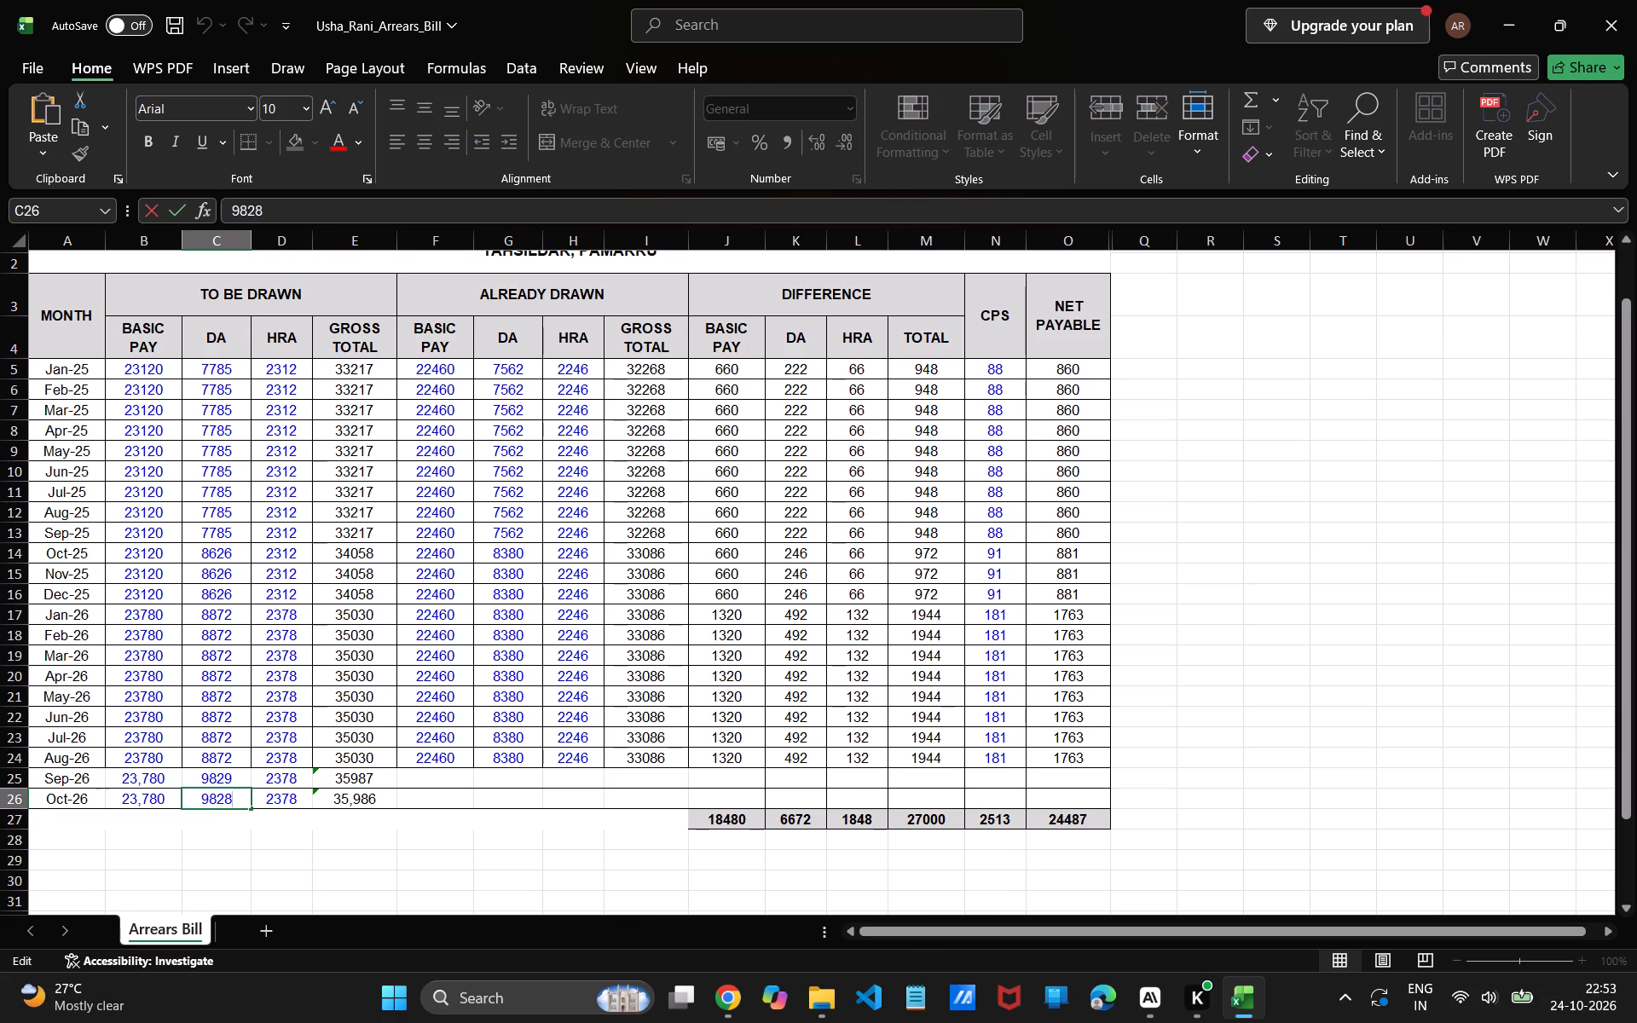
pyautogui.press('BackSpace')
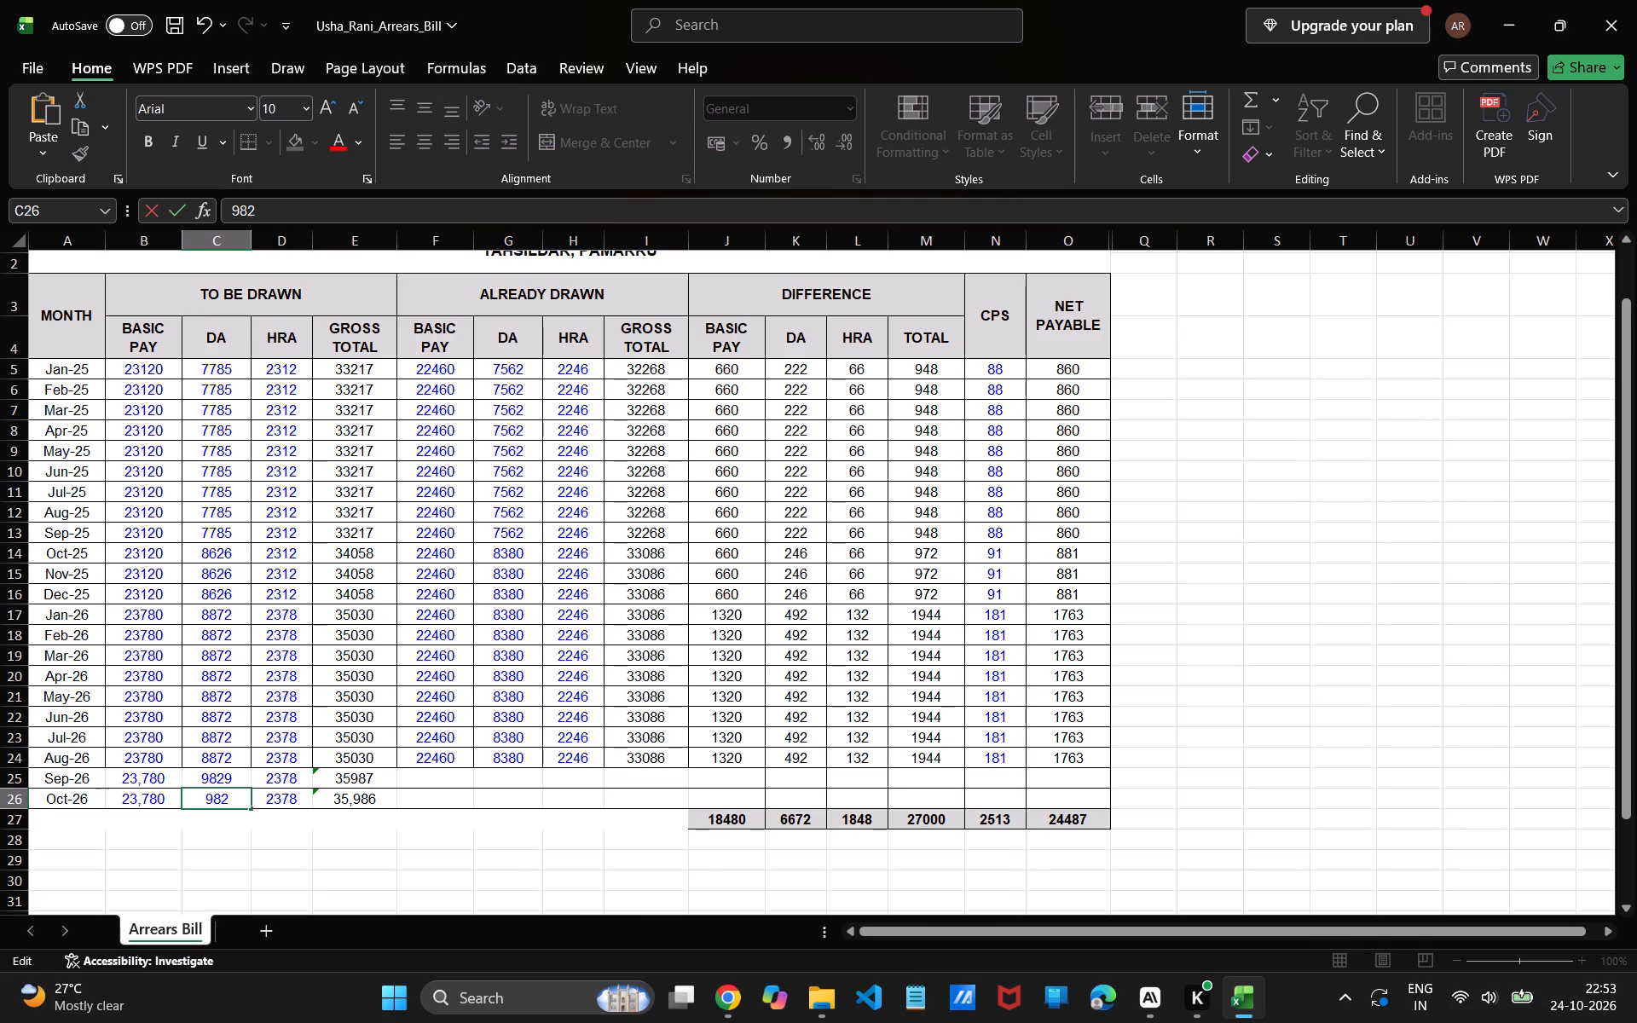
pyautogui.press('9')
pyautogui.press('Right')
pyautogui.press('Return')
pyautogui.press('Up')
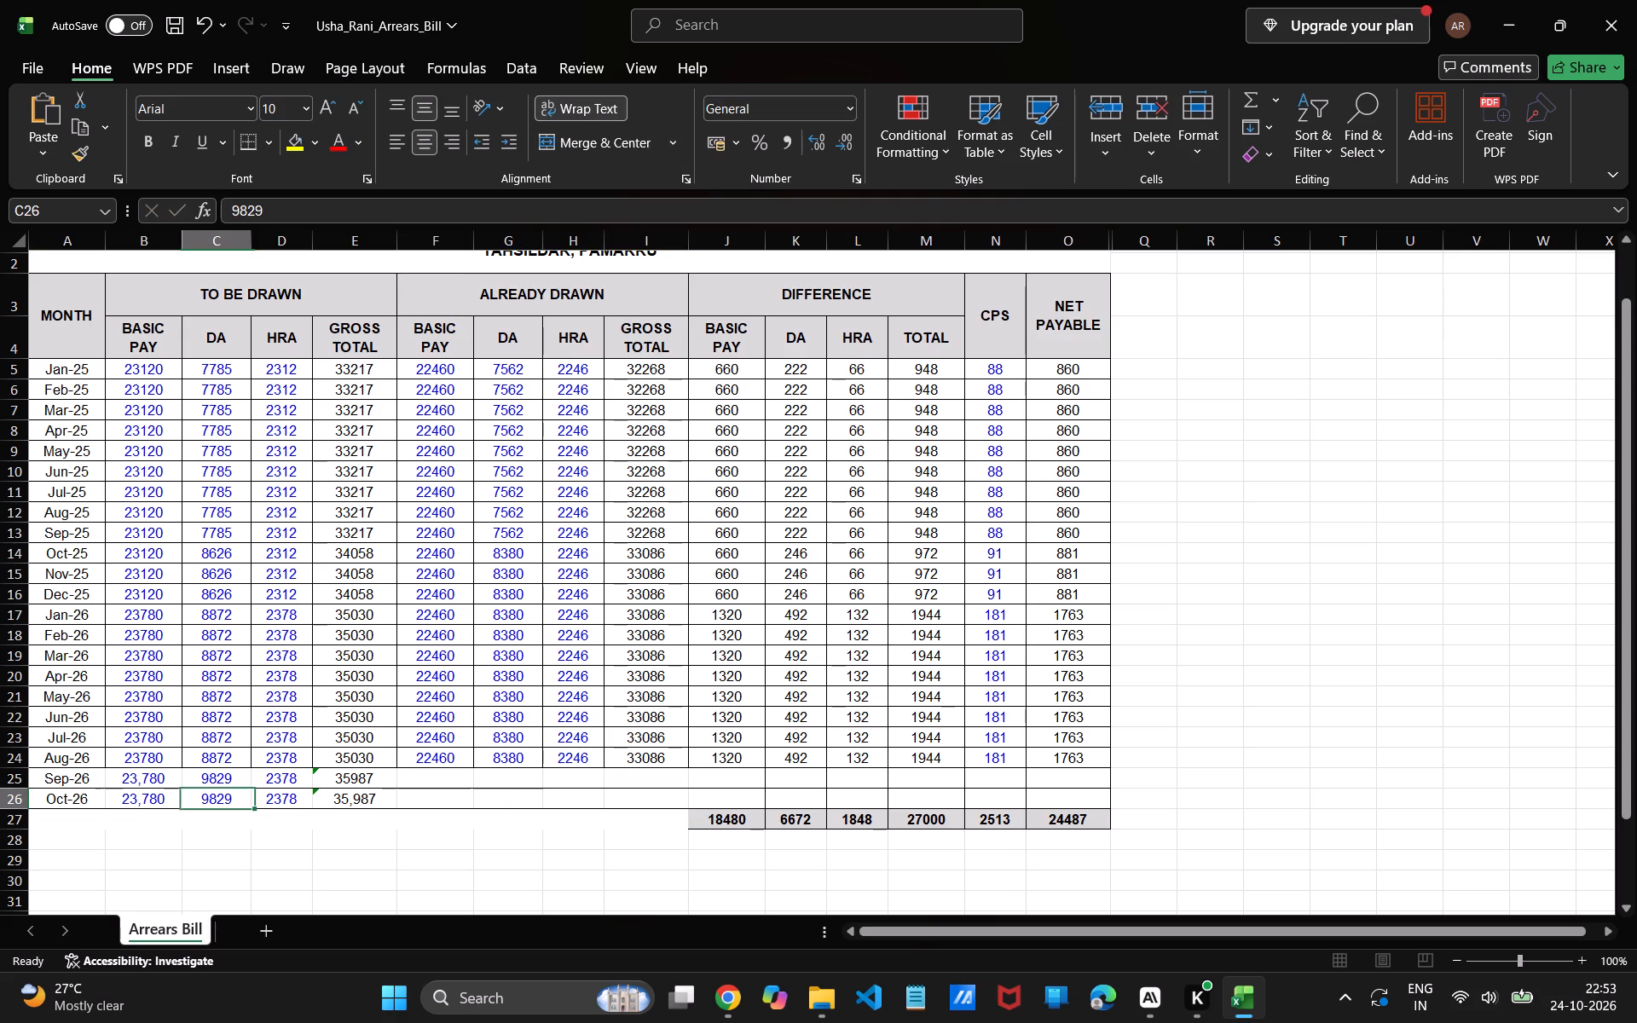
# Enter 22460 as the Already Drawn basic pay for both Sep-26 and Oct-26.
pyautogui.press('Up')
pyautogui.press('Left')
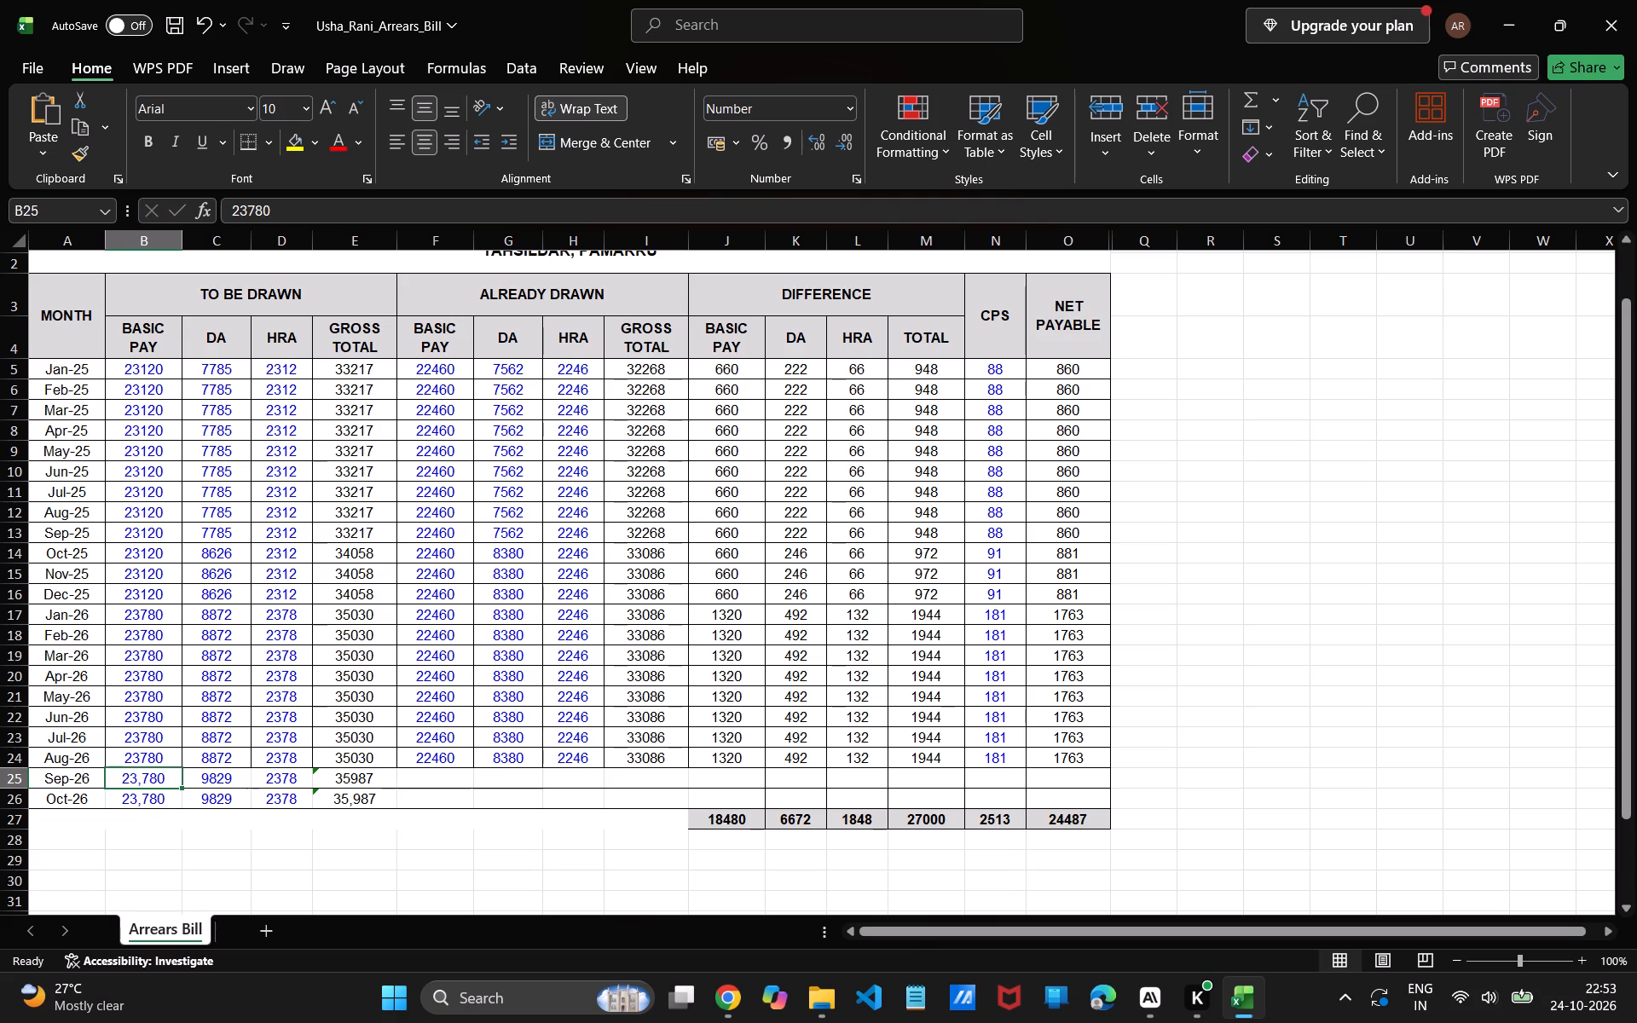
pyautogui.press('Up')
pyautogui.press('Down')
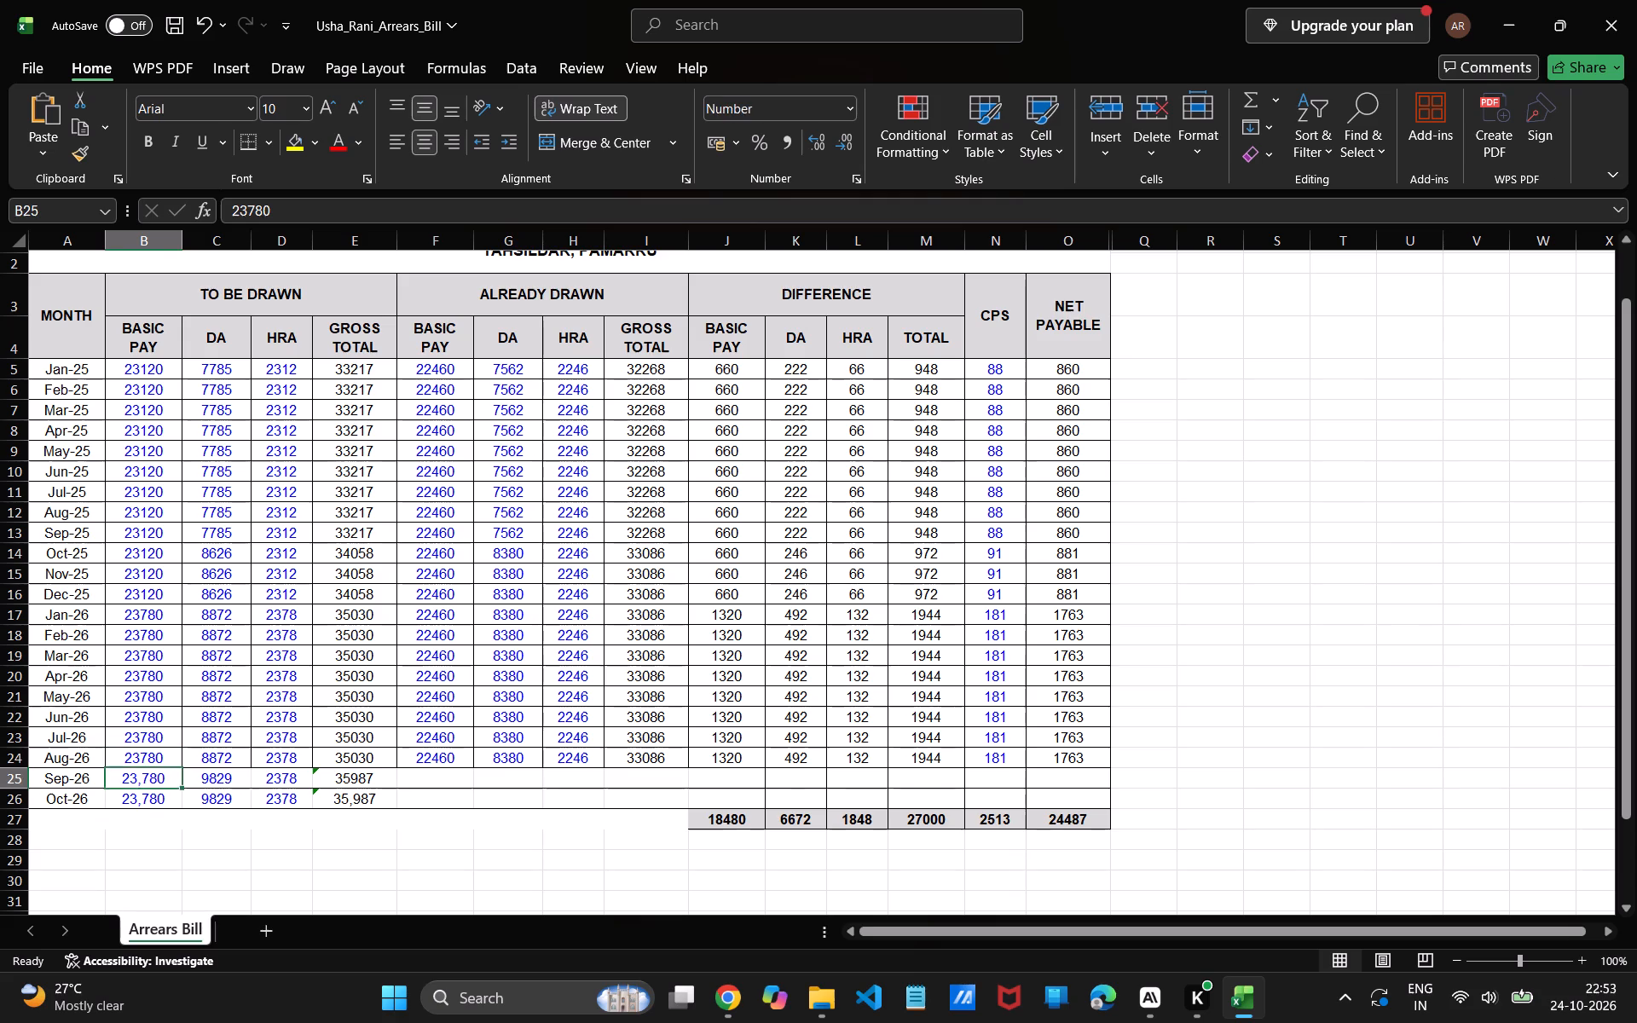
pyautogui.press('Right')
pyautogui.press('Right')
pyautogui.press('Right')
pyautogui.press('Right')
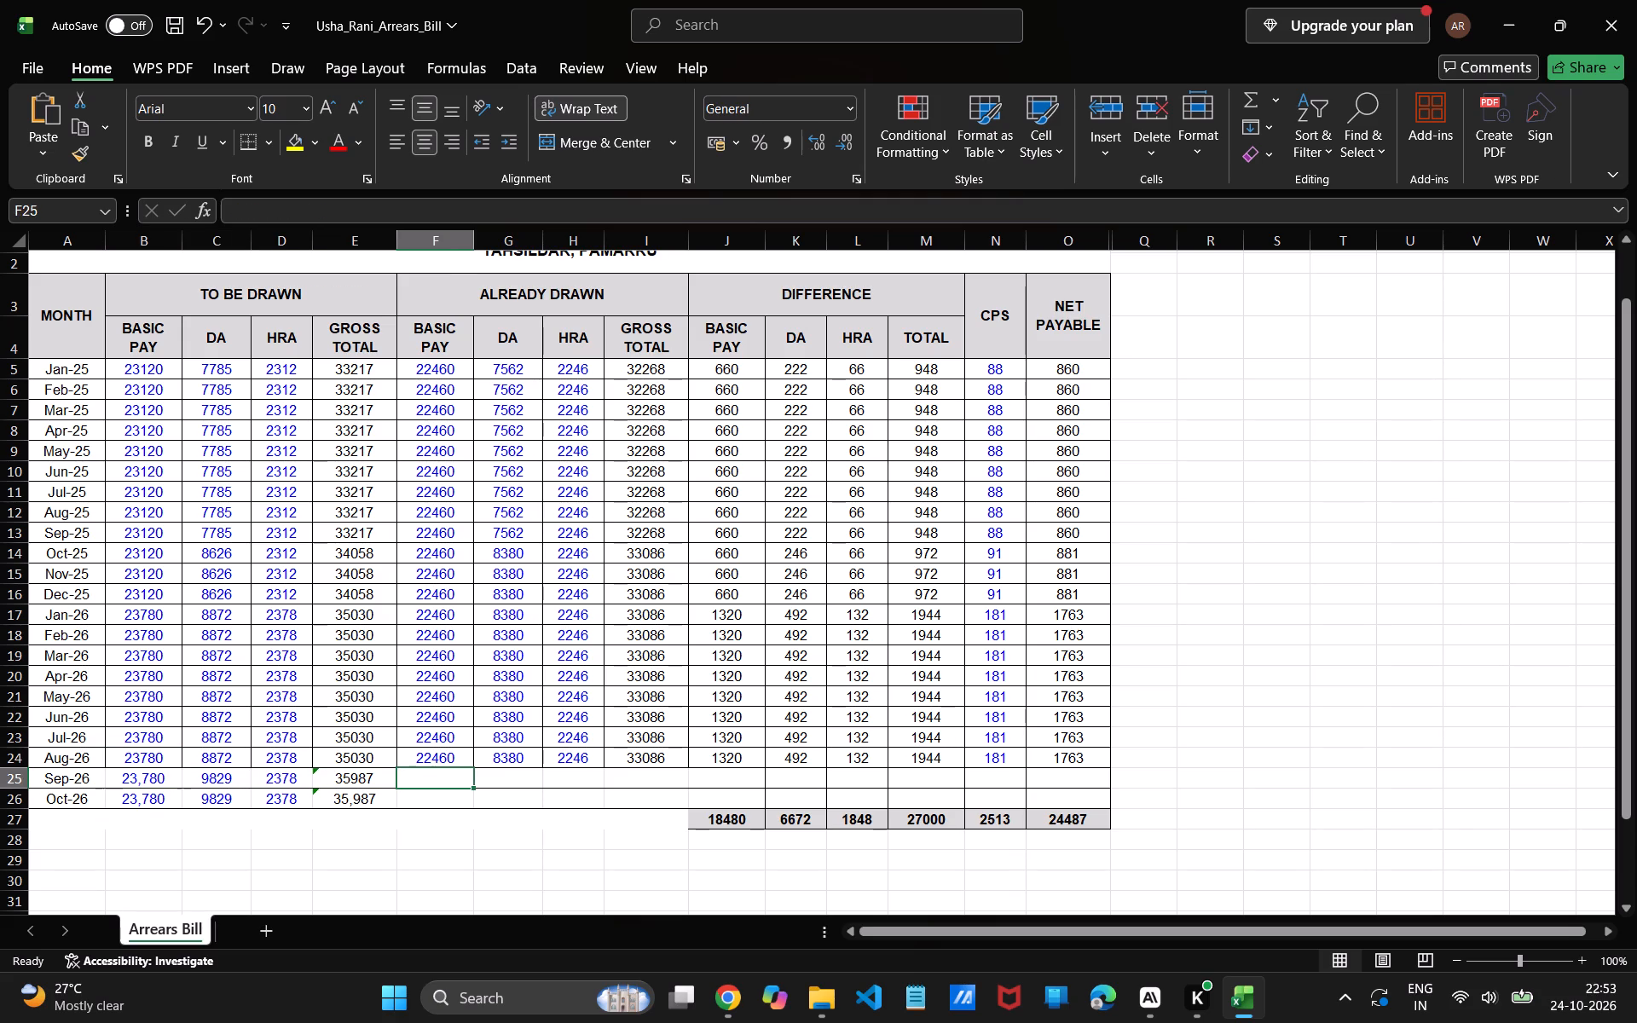
pyautogui.write('22')
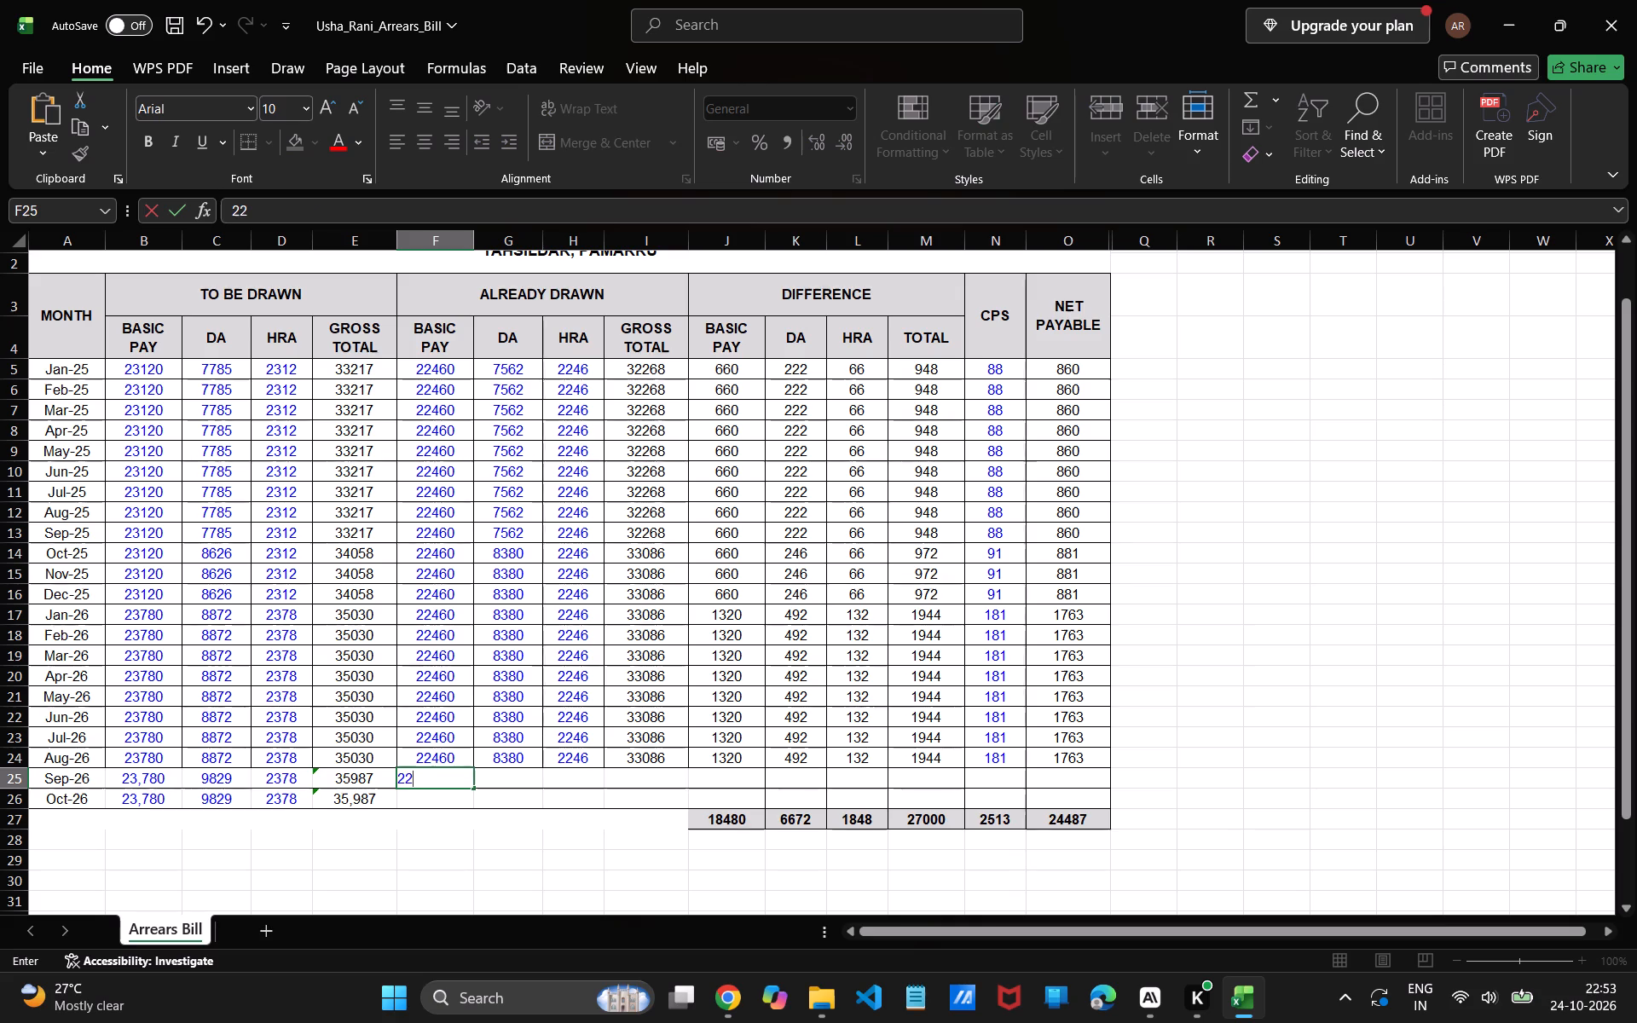
pyautogui.write('460')
pyautogui.press('Down')
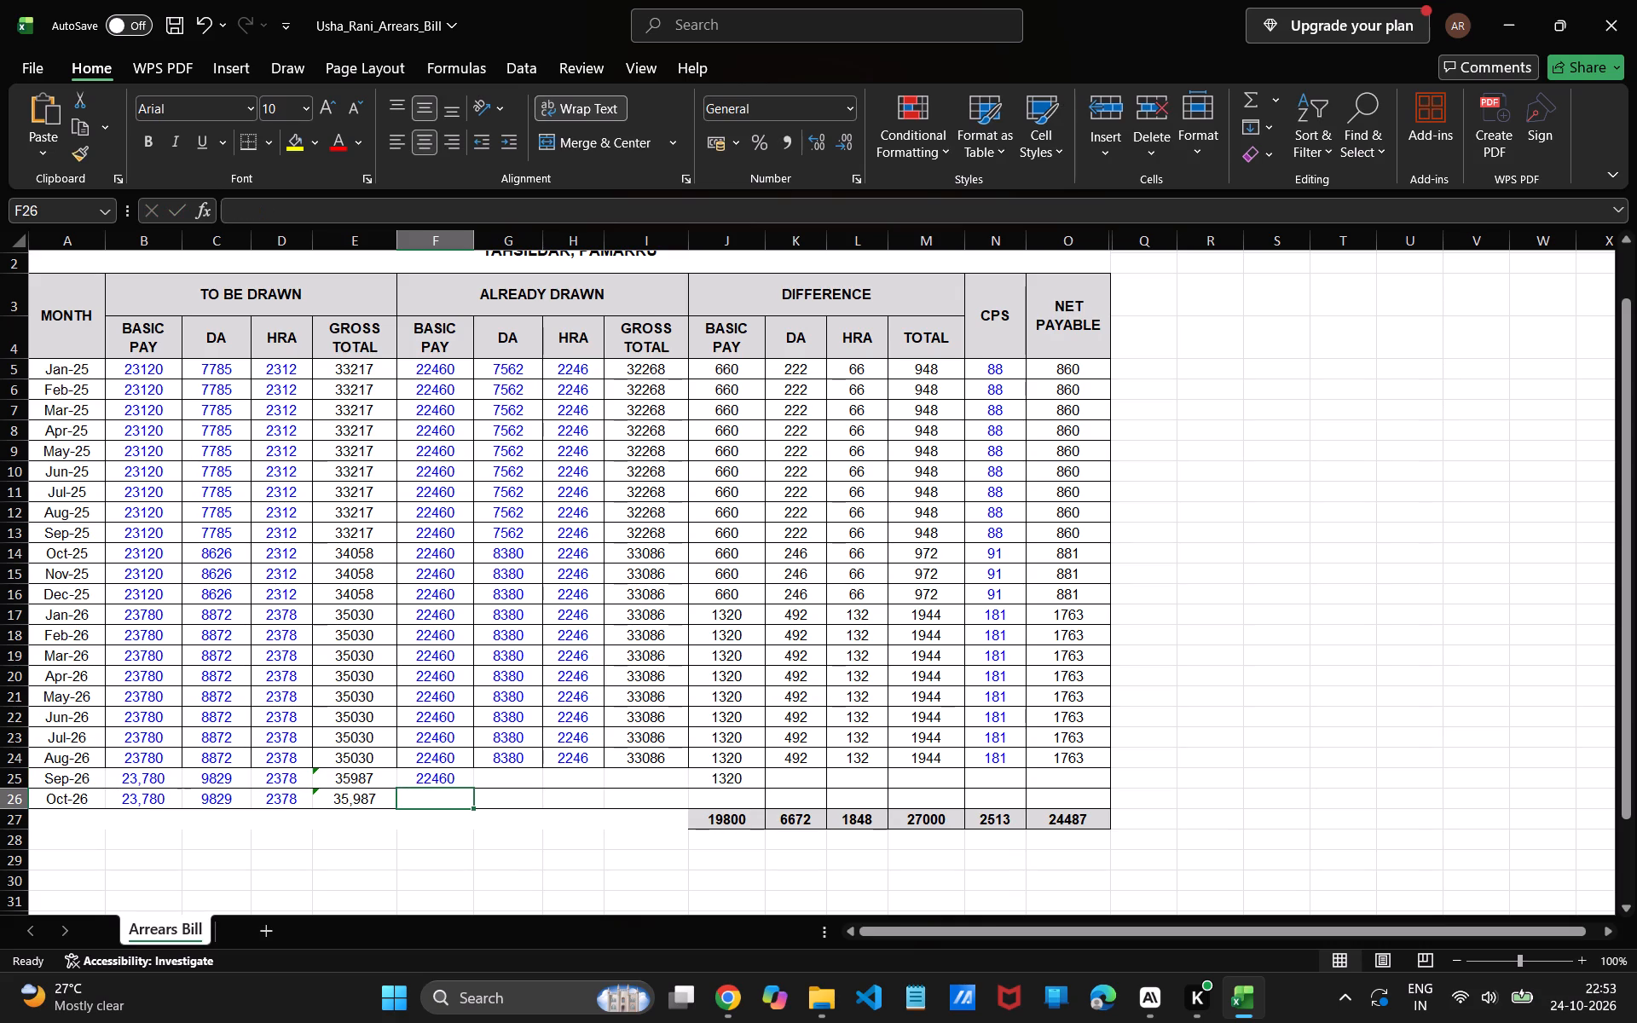
pyautogui.write('22')
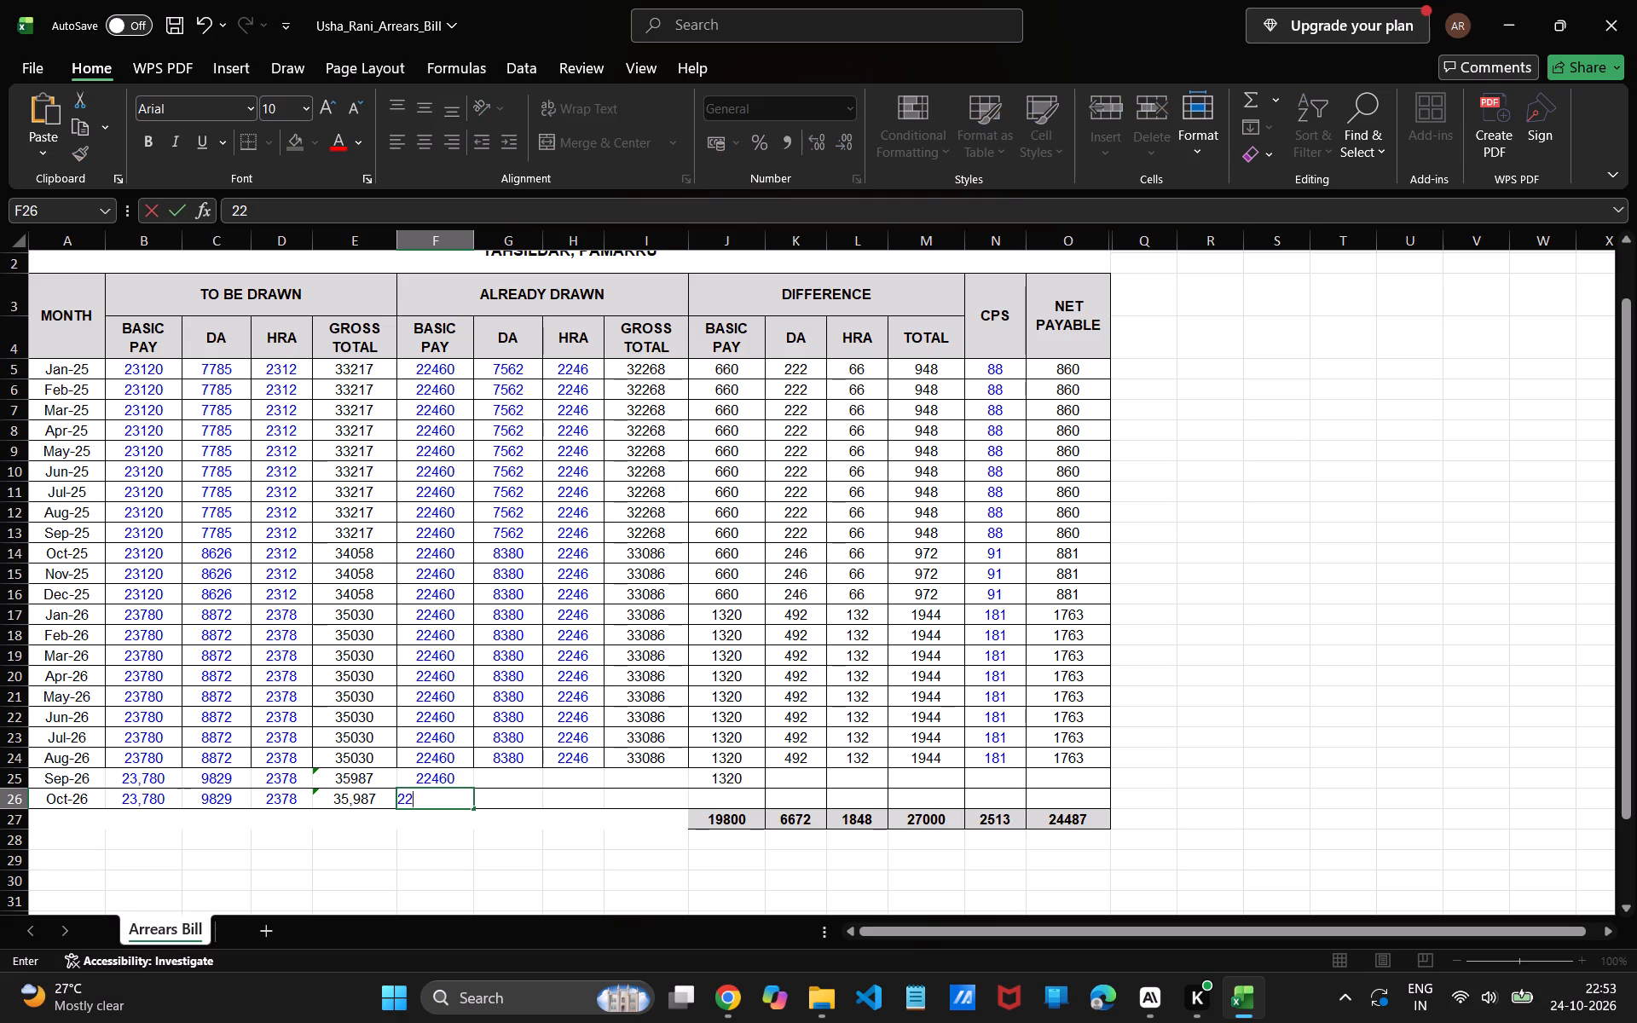
pyautogui.write('460')
pyautogui.press('Right')
pyautogui.press('Up')
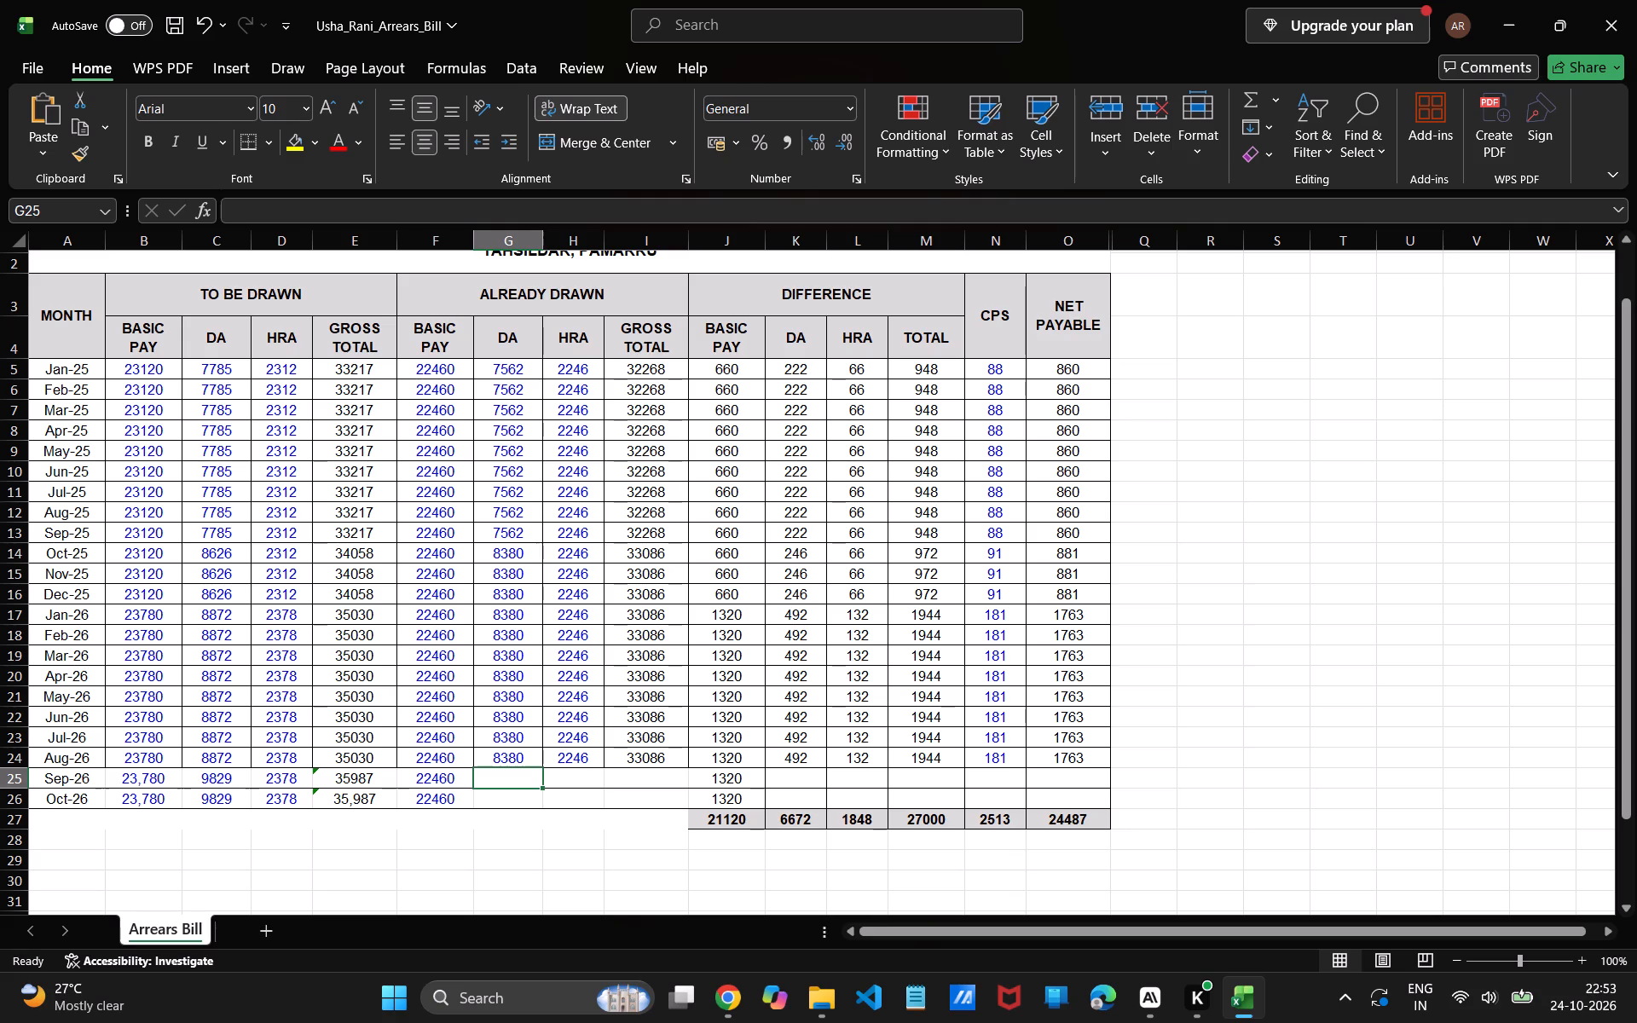
# Enter 9402 as the Already Drawn DA for both Sep-26 and Oct-26.
pyautogui.press('9')
pyautogui.press('4')
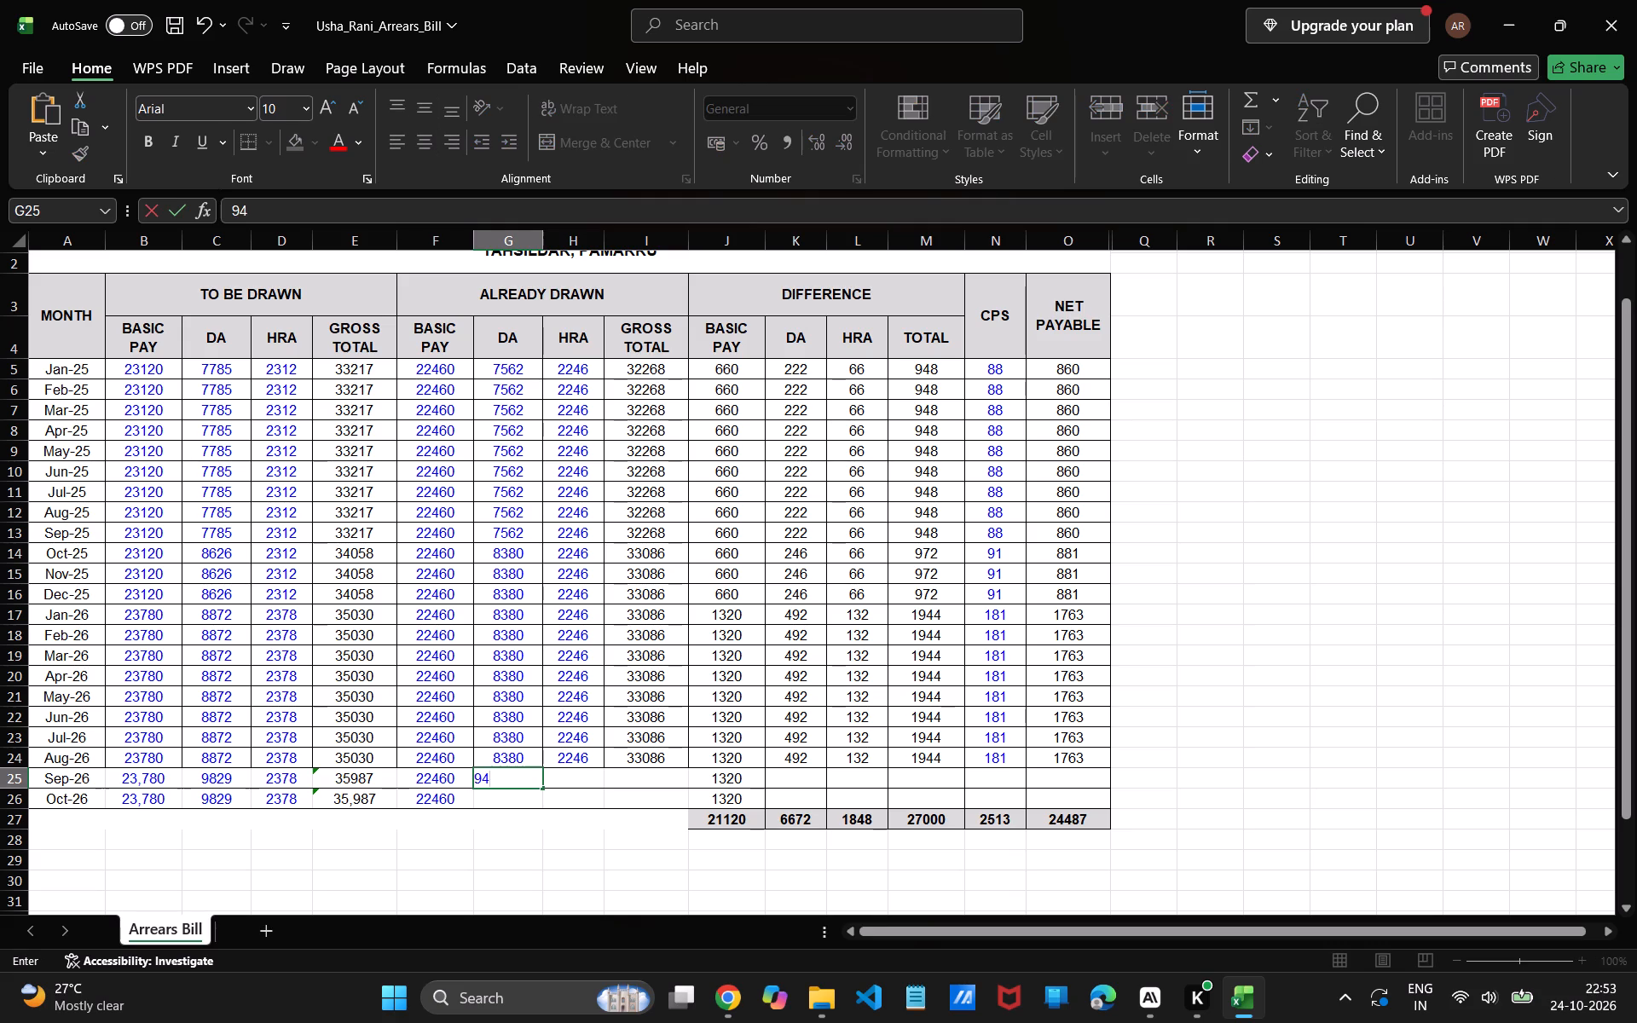
pyautogui.write('02')
pyautogui.press('Down')
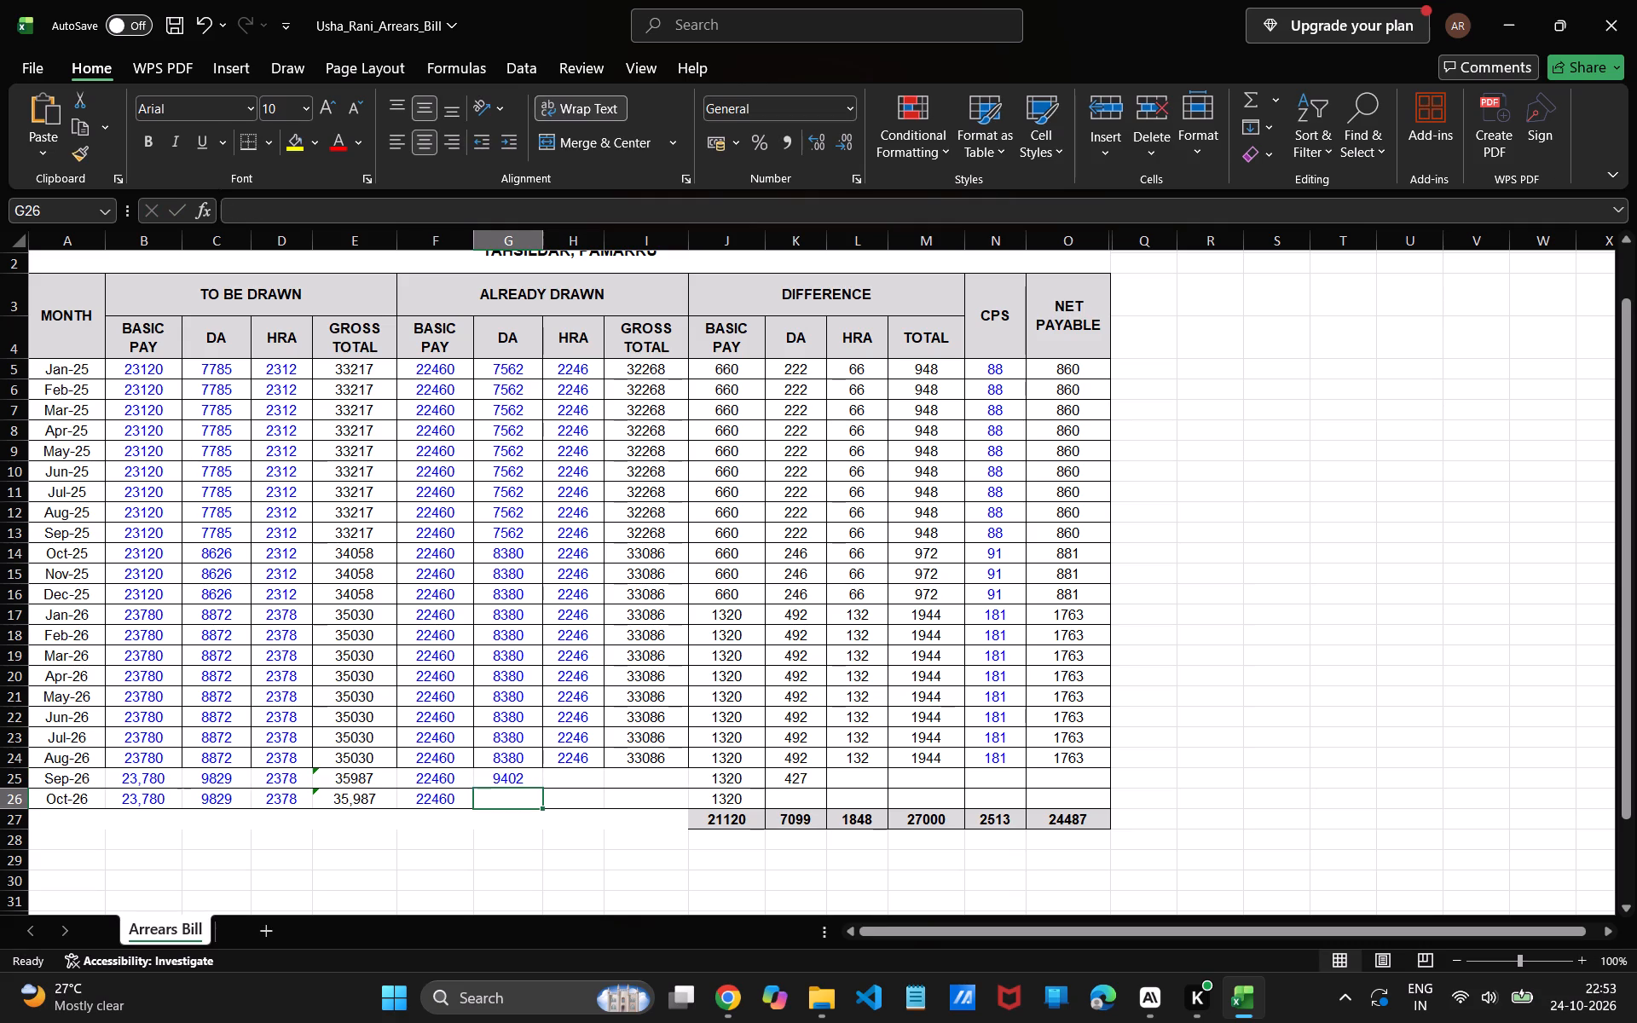
pyautogui.press('9')
pyautogui.write('402')
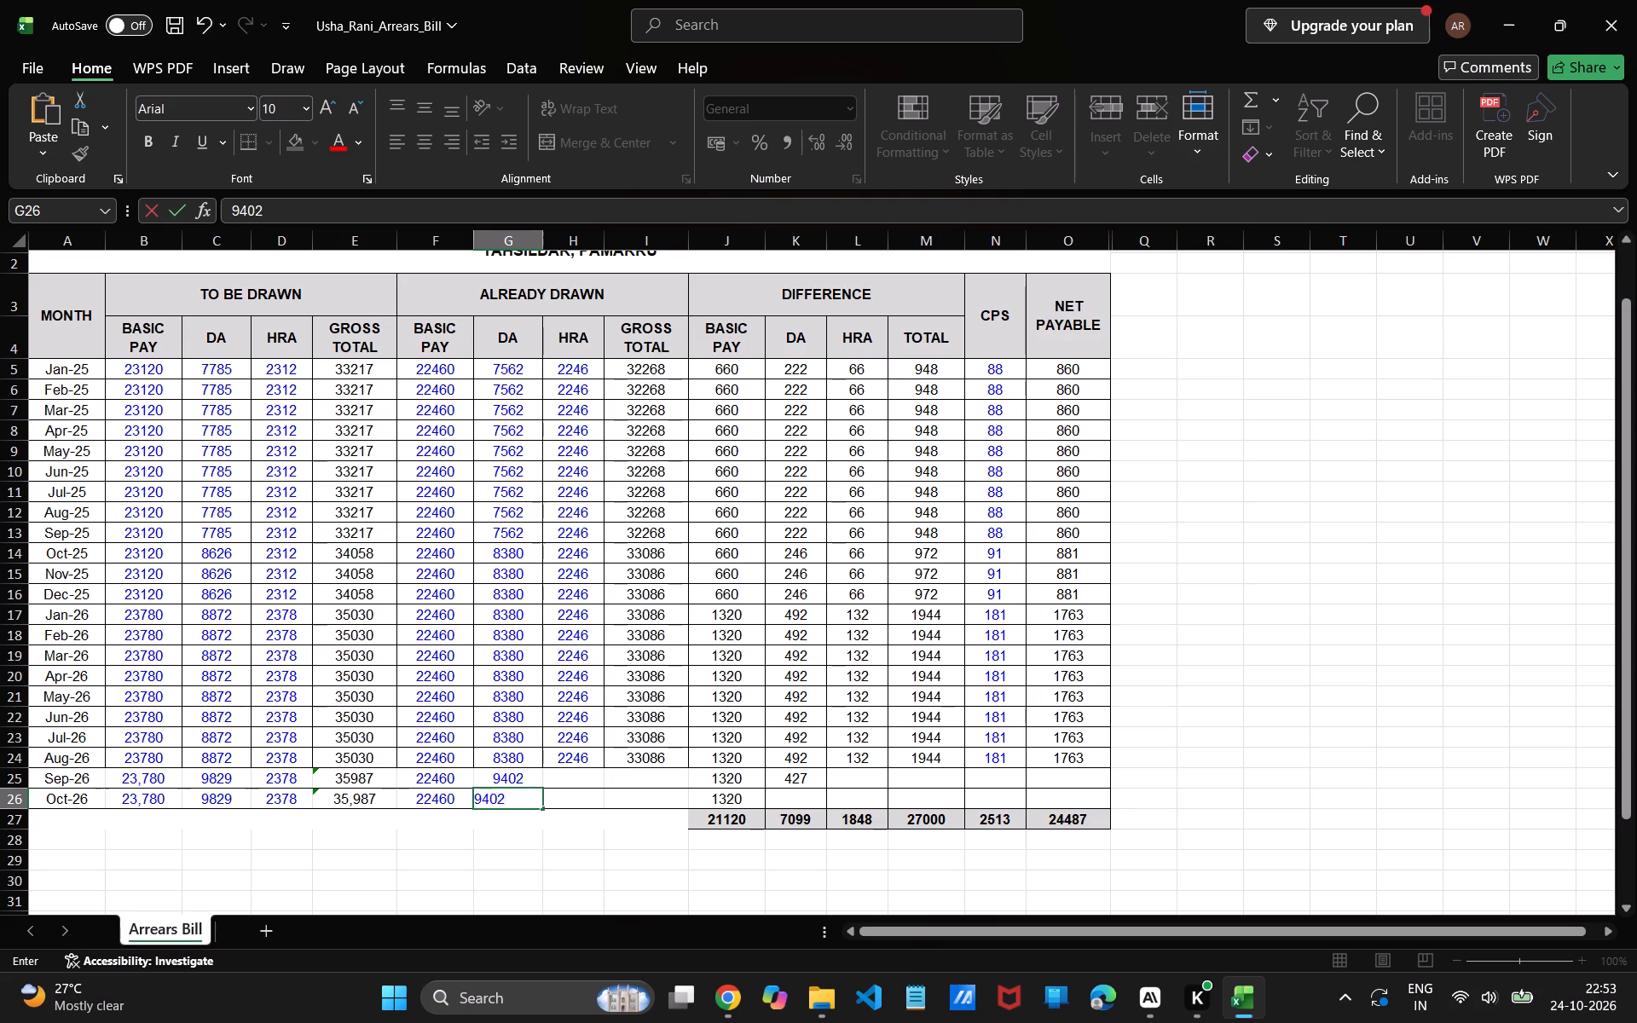
pyautogui.press('Right')
# Enter 2246 as the Already Drawn HRA for both Sep-26 and Oct-26.
pyautogui.press('Up')
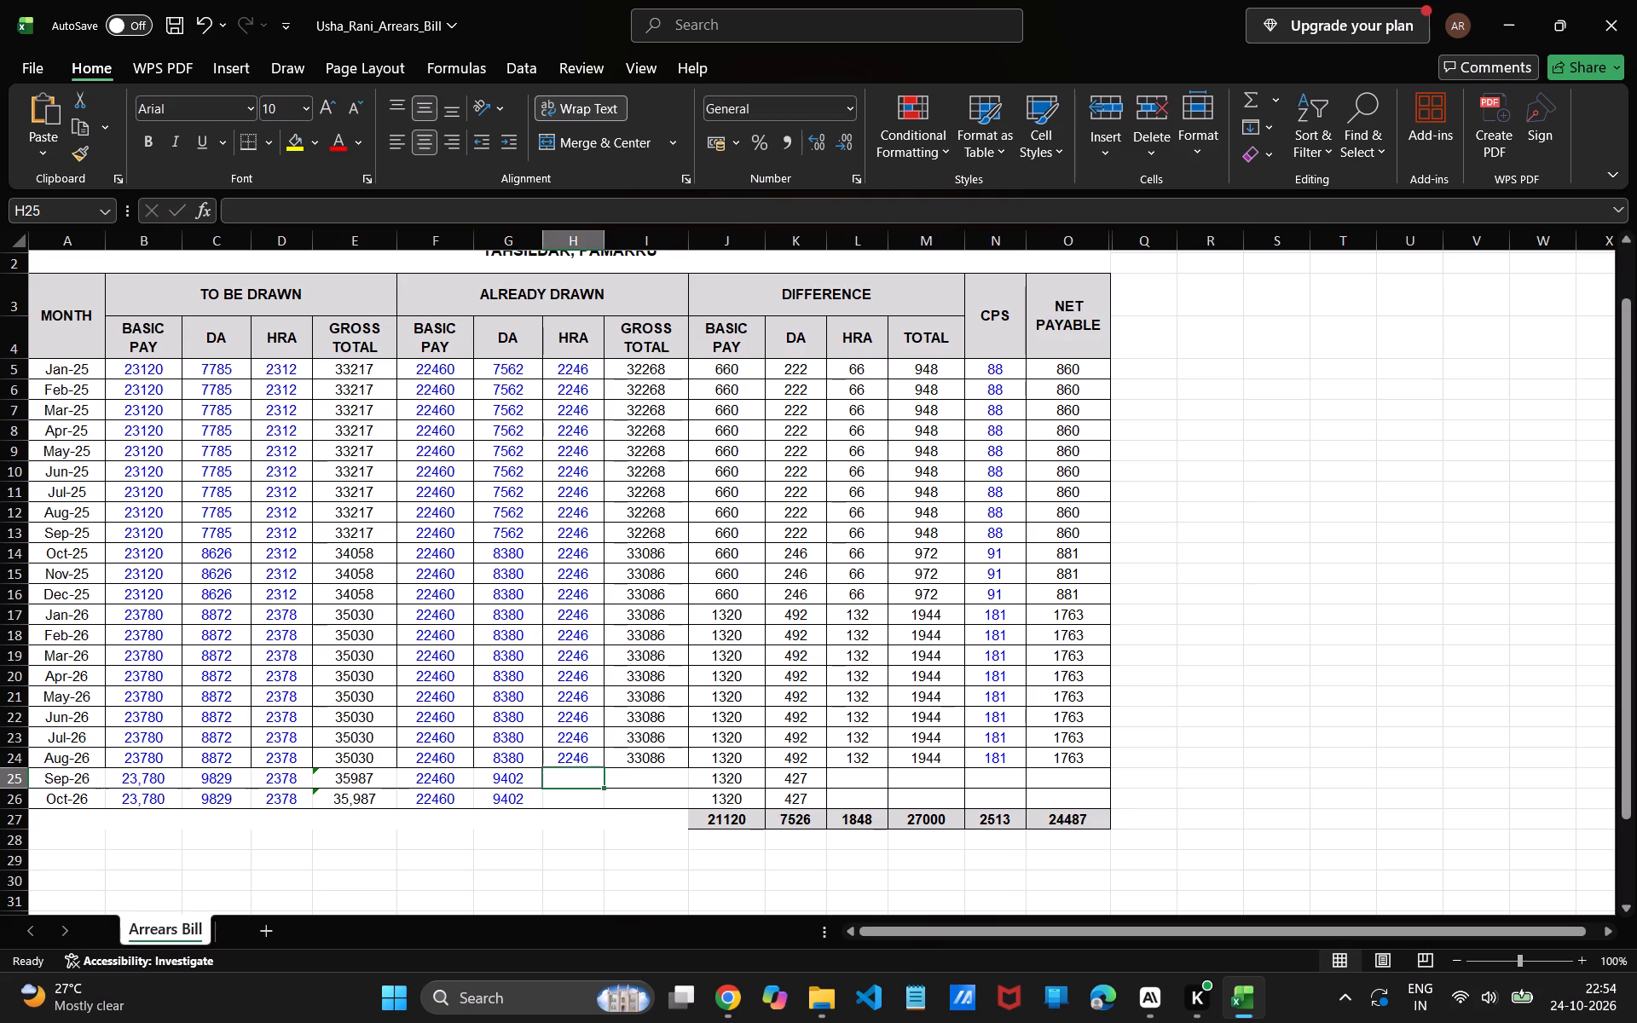
pyautogui.write('22')
pyautogui.write('46')
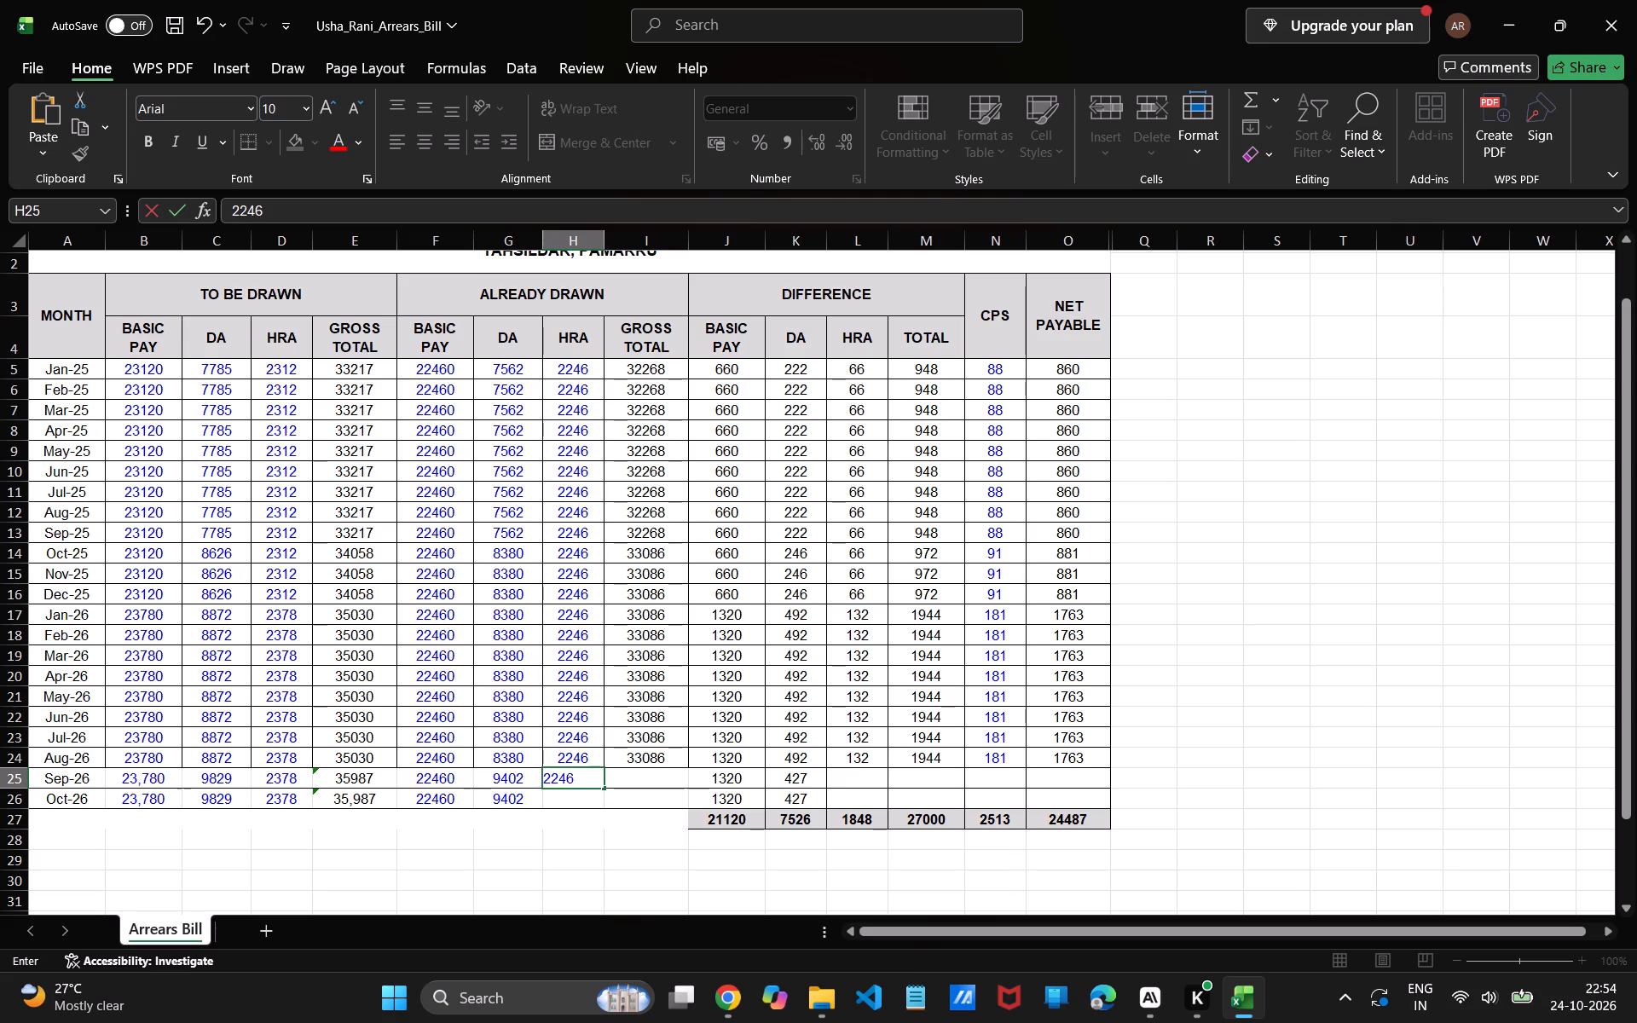
pyautogui.press('Down')
pyautogui.write('22')
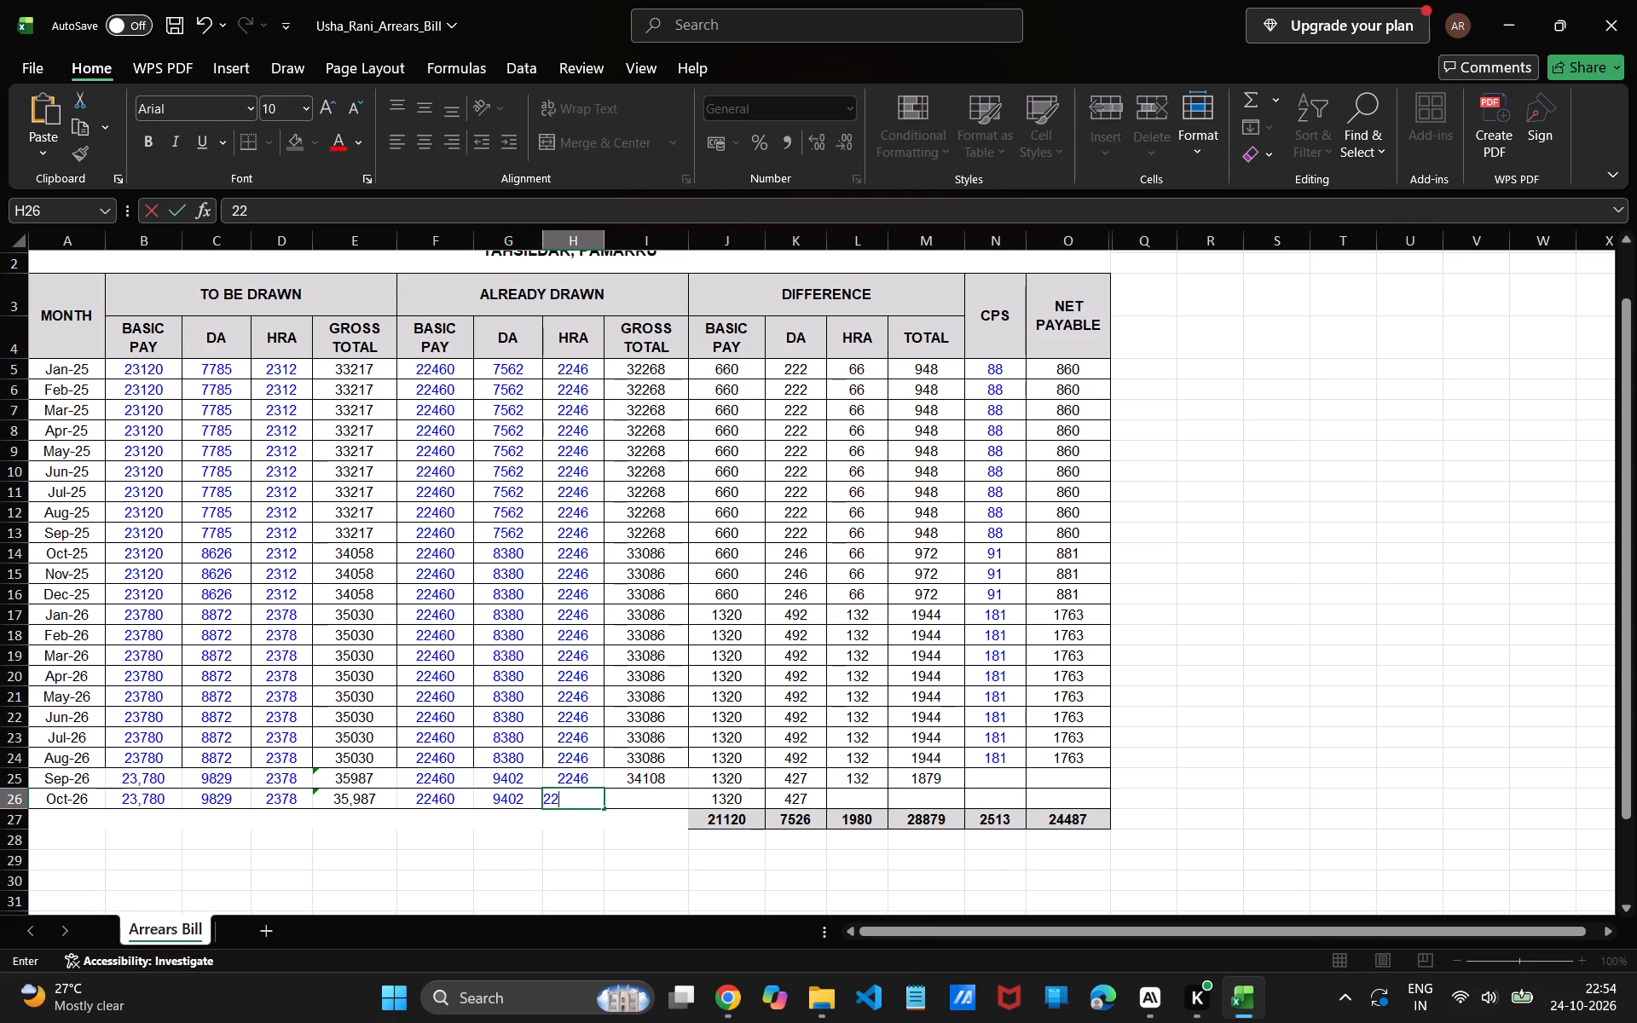
pyautogui.press('6')
pyautogui.press('BackSpace')
pyautogui.write('46')
pyautogui.press('Right')
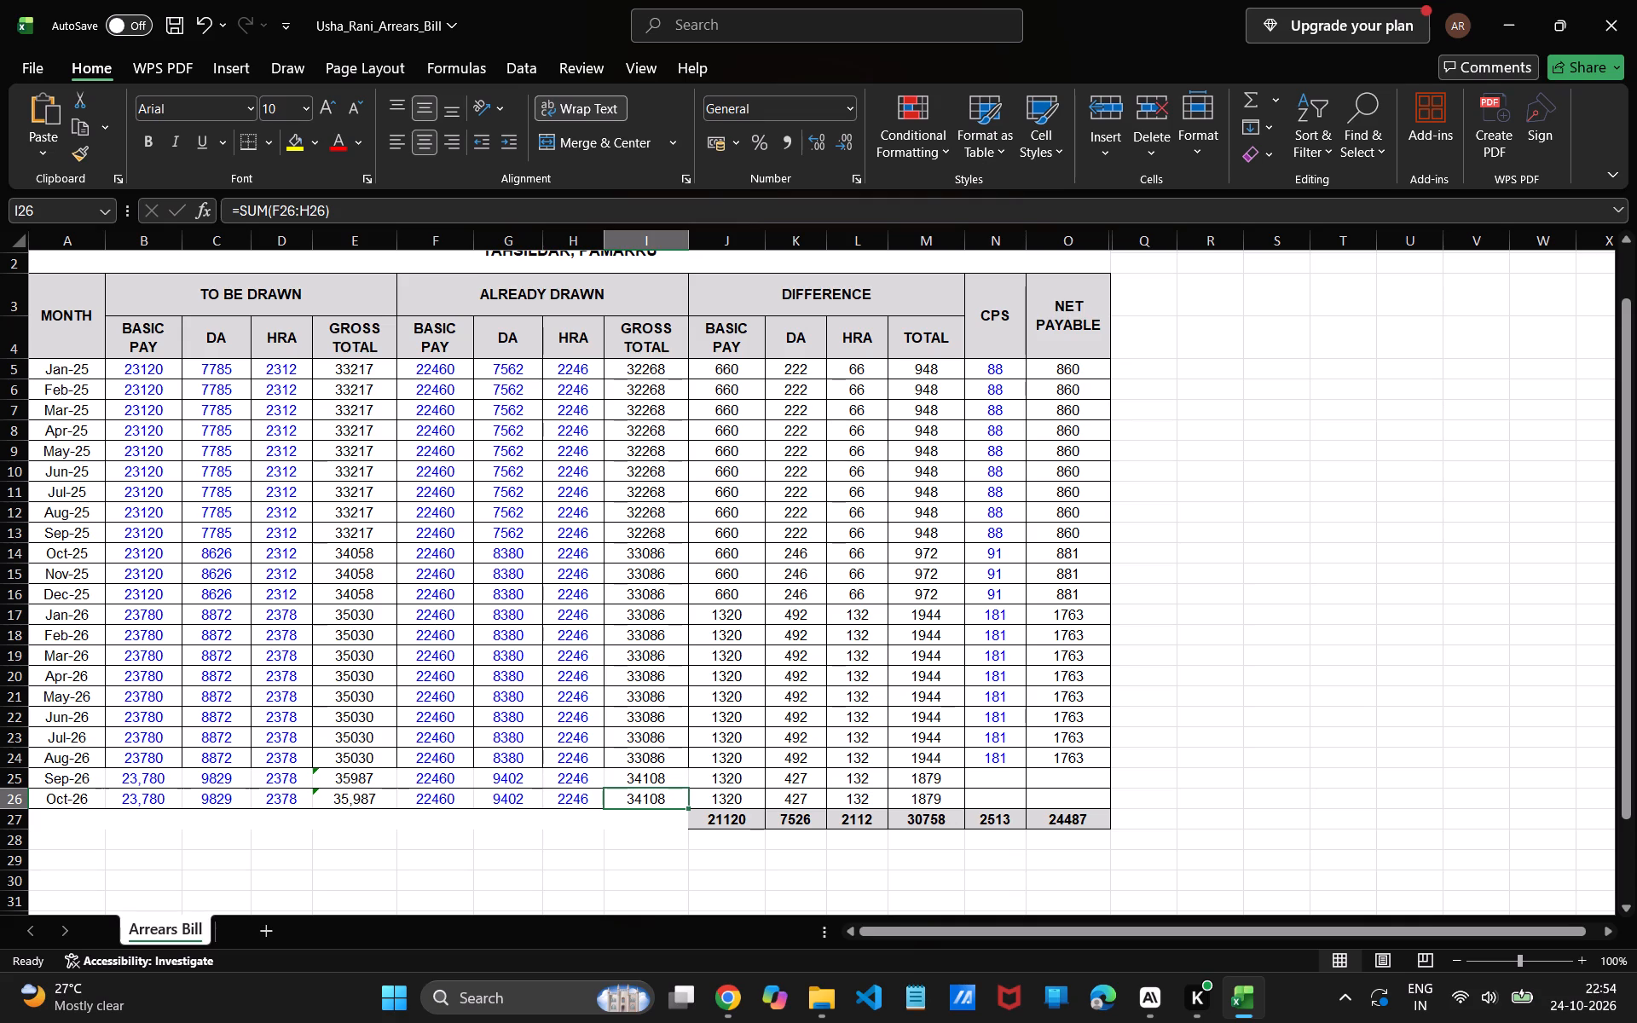
# Check the Difference DA formulas for Aug-26 to Oct-26 and replace the Sep-26 formula with the value 552.
pyautogui.press('Right')
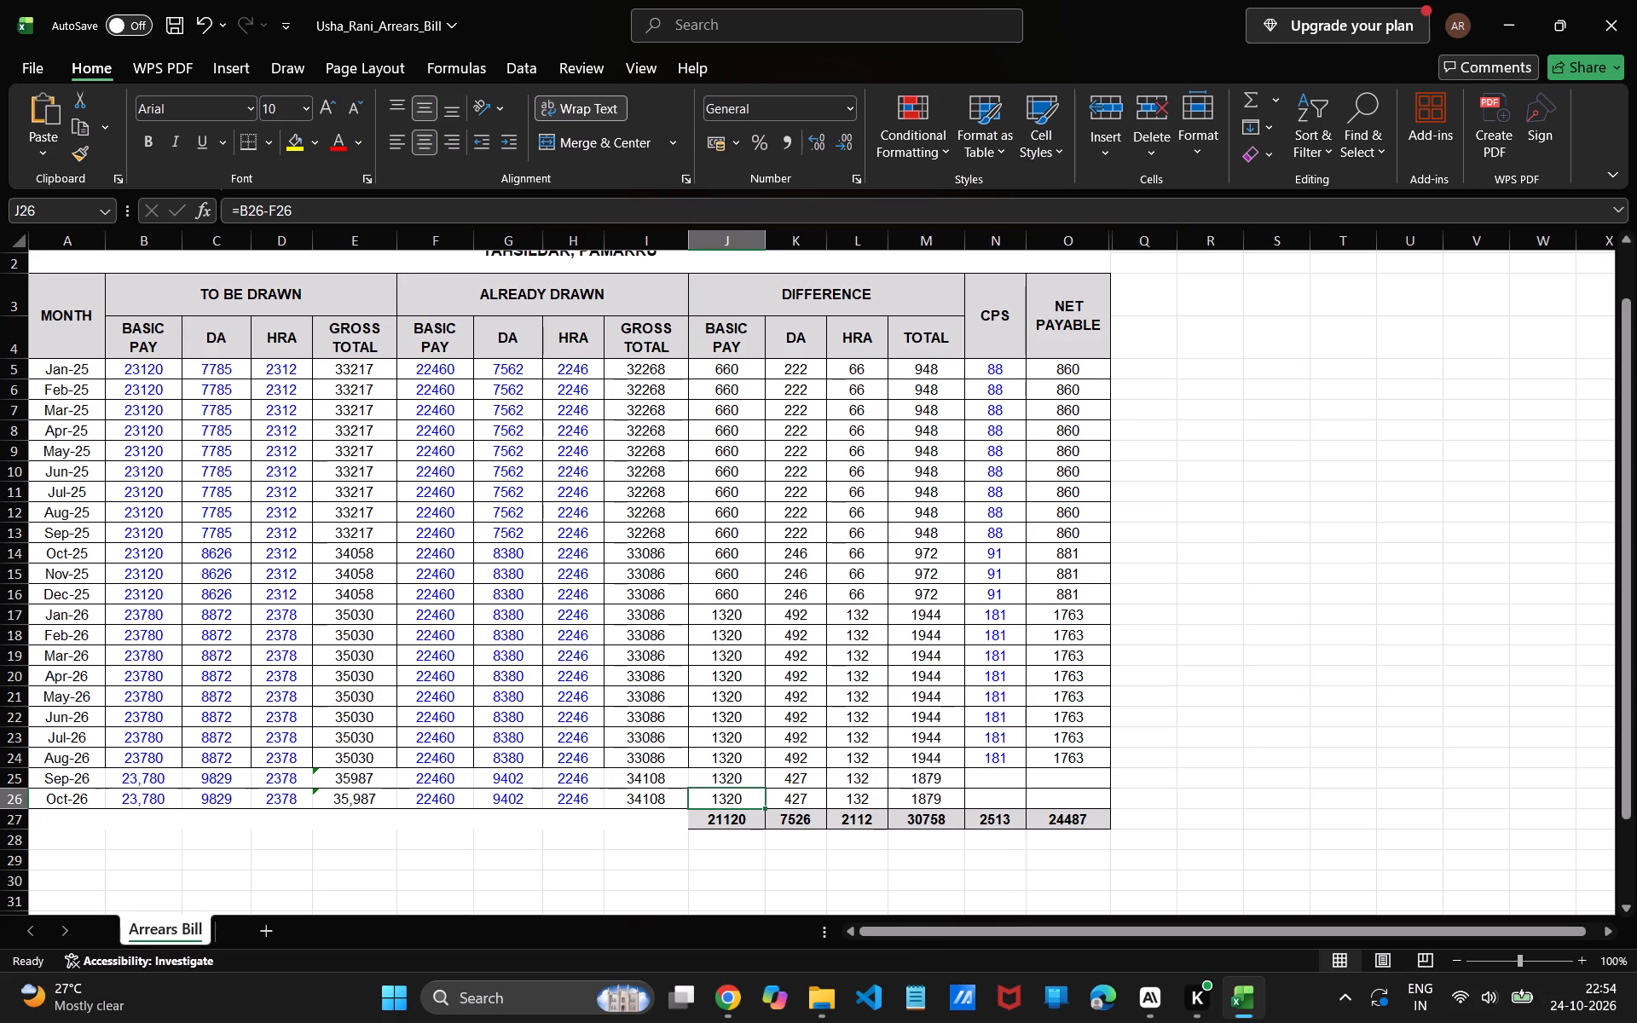
pyautogui.press('Right')
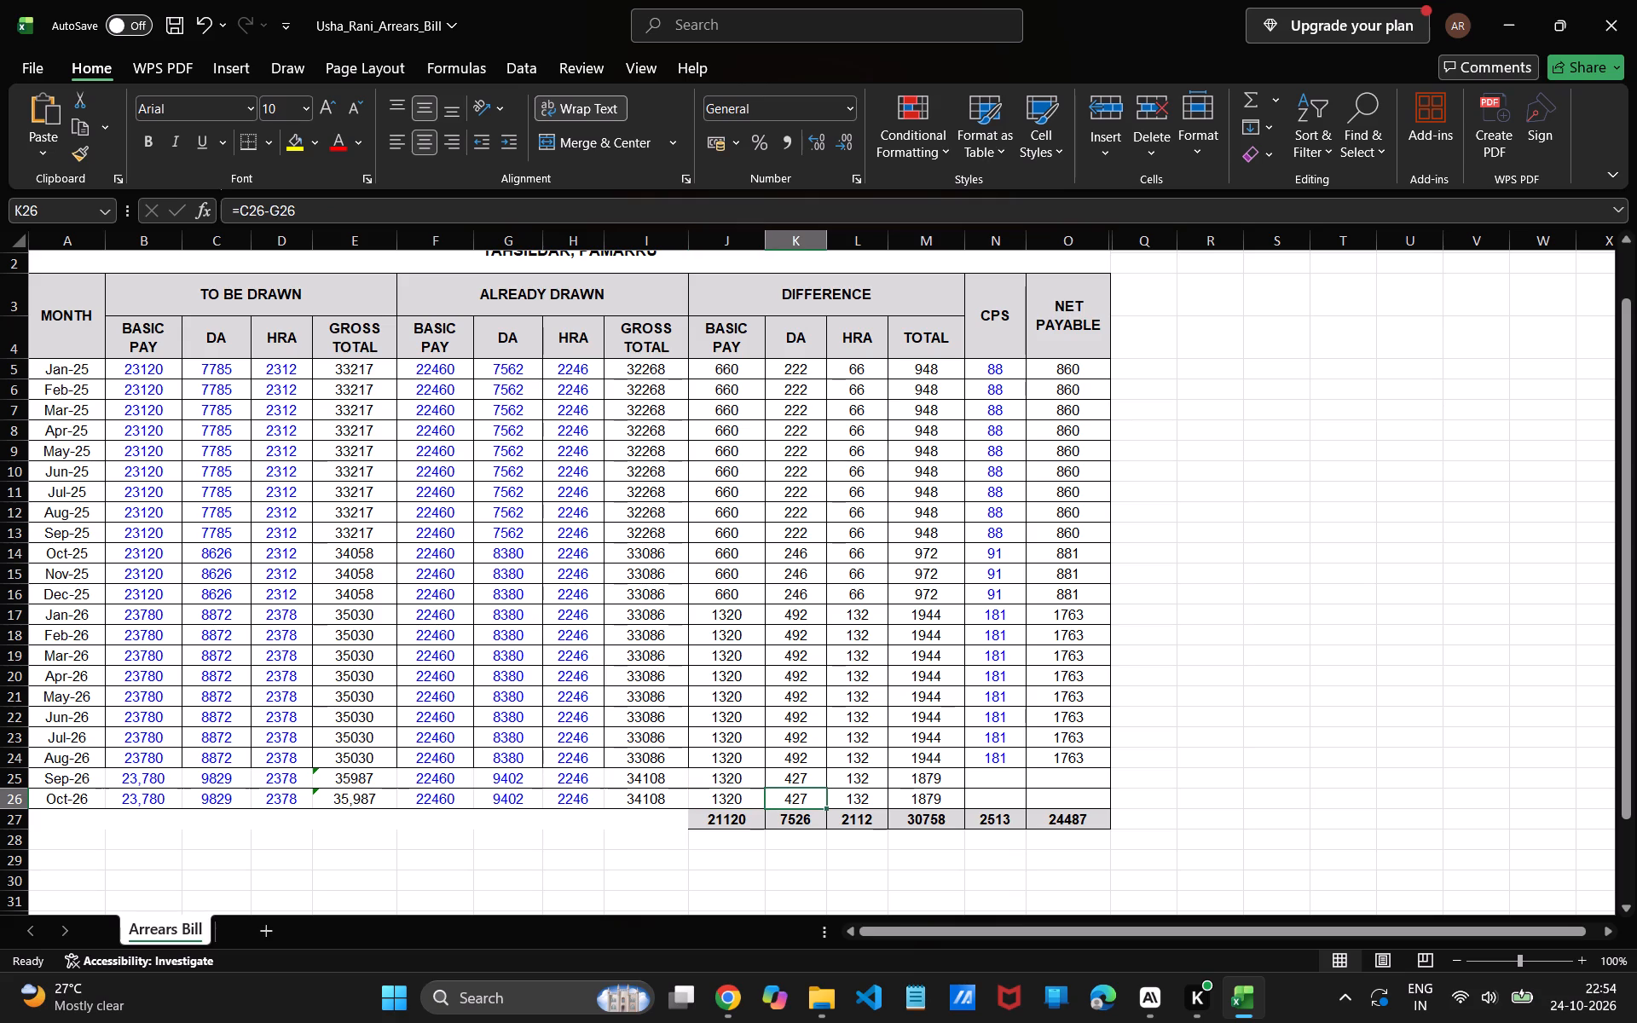
pyautogui.doubleClick(803, 777)
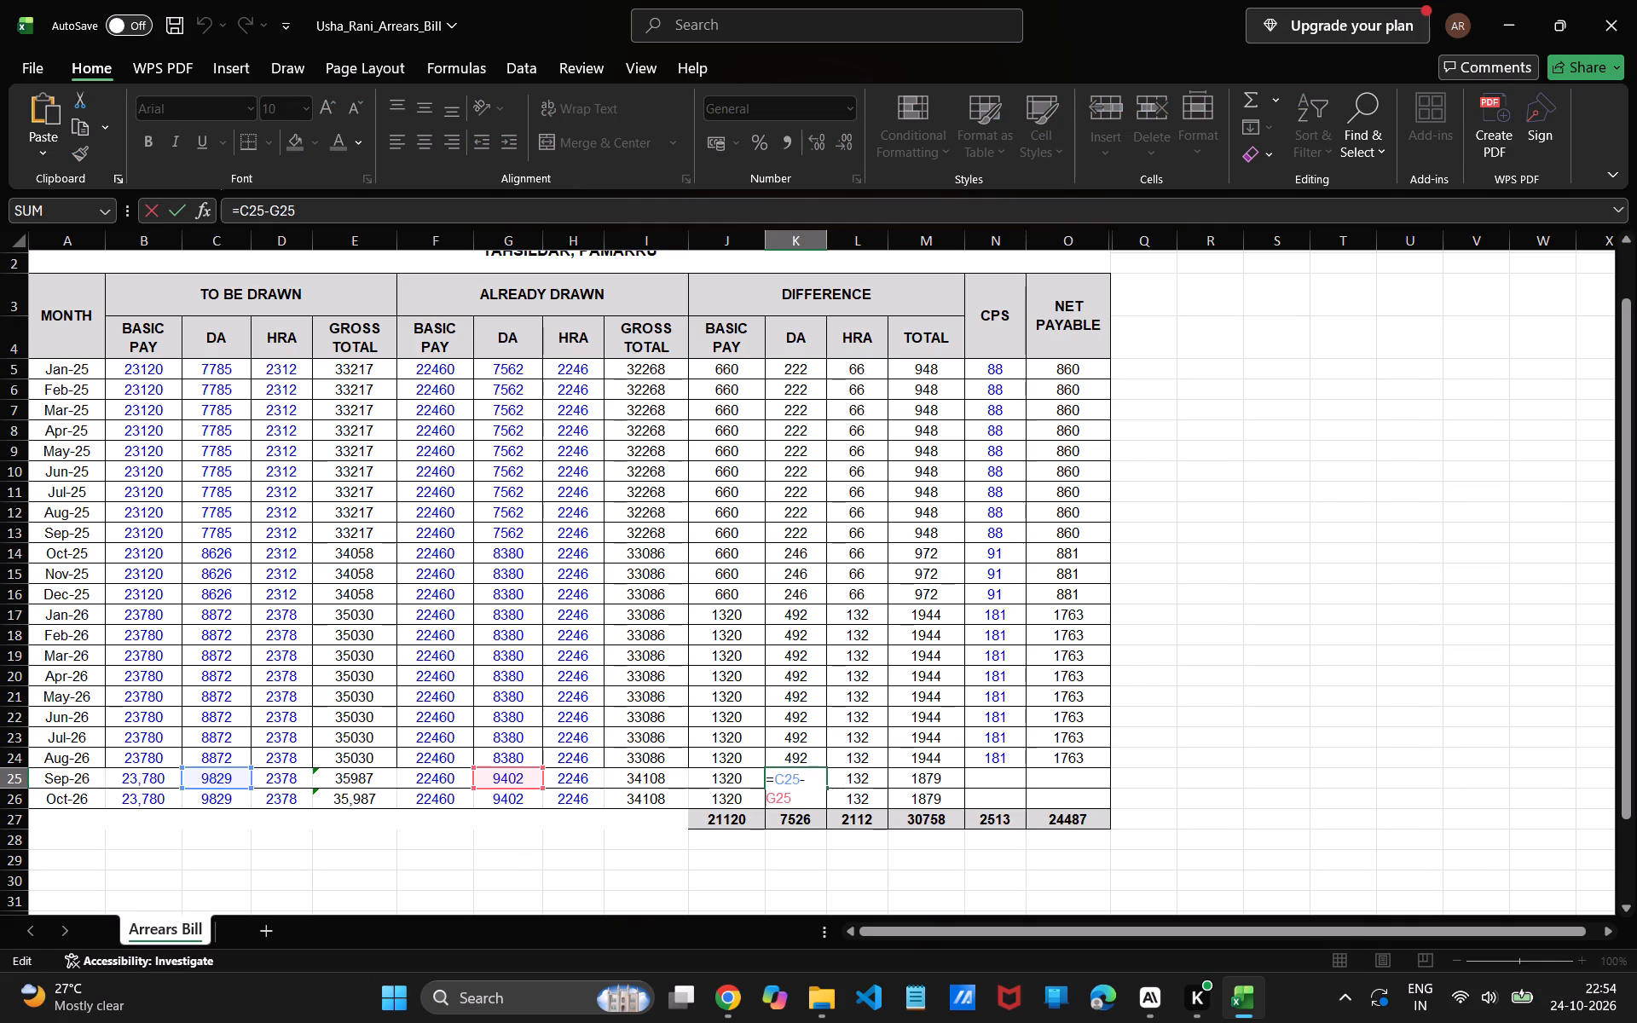
pyautogui.click(812, 789)
pyautogui.doubleClick(801, 751)
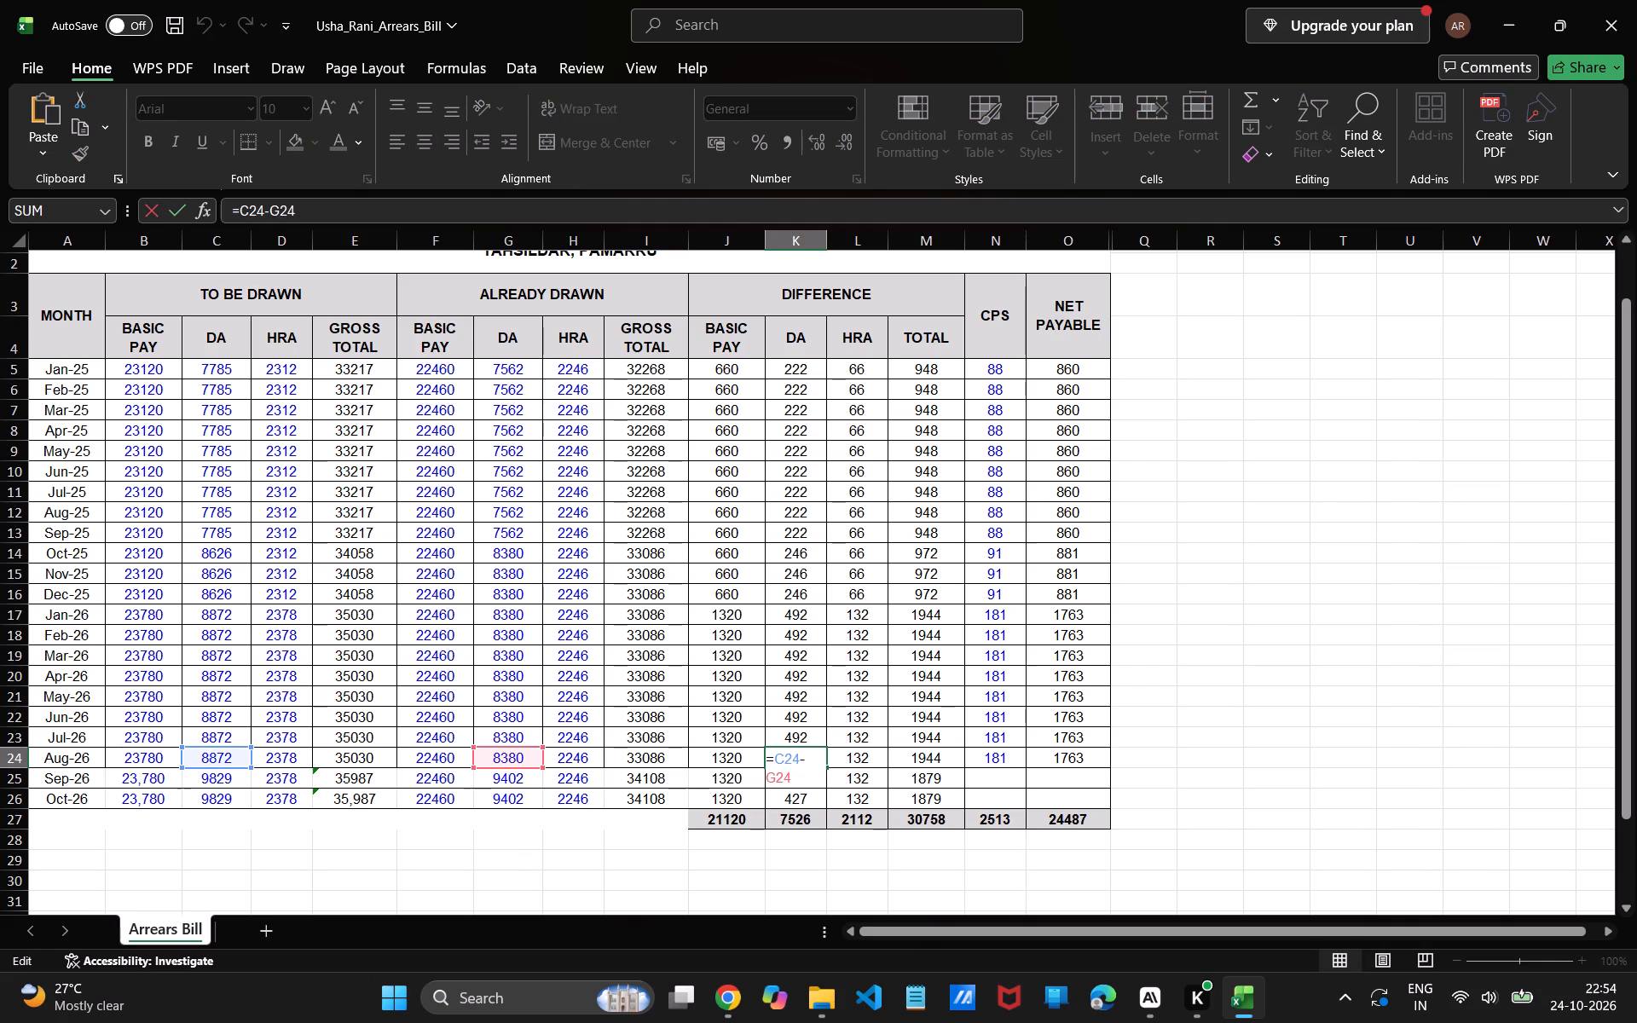
pyautogui.click(796, 847)
pyautogui.click(803, 781)
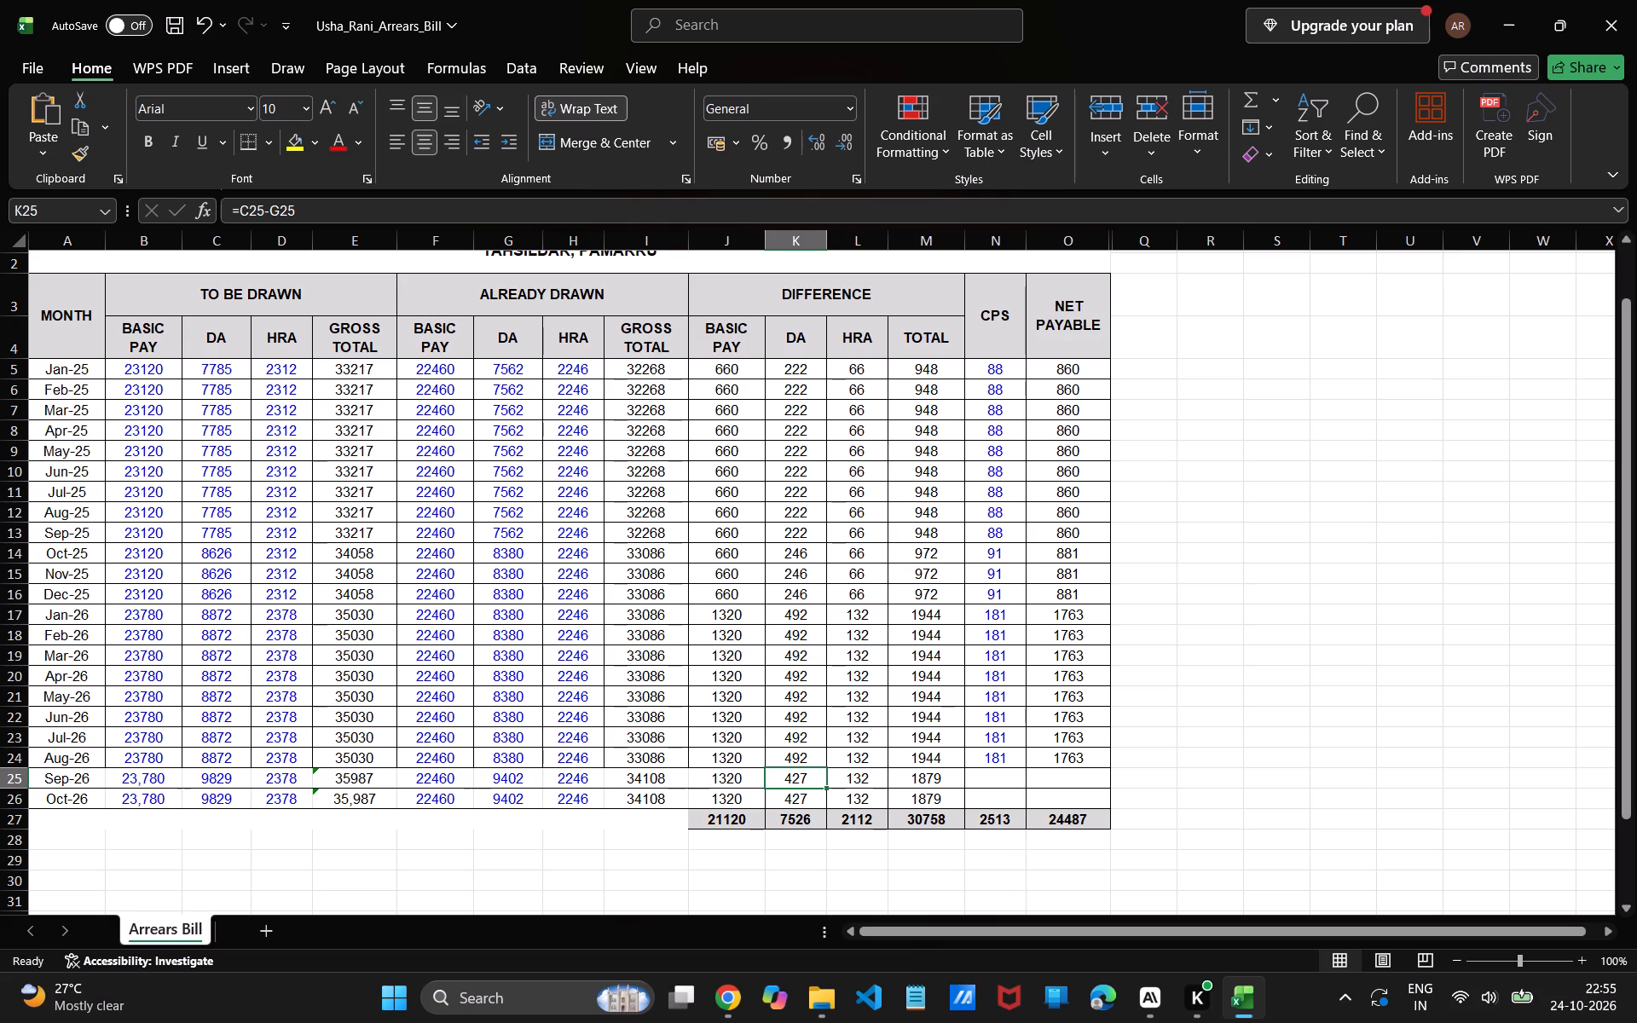
pyautogui.doubleClick(808, 781)
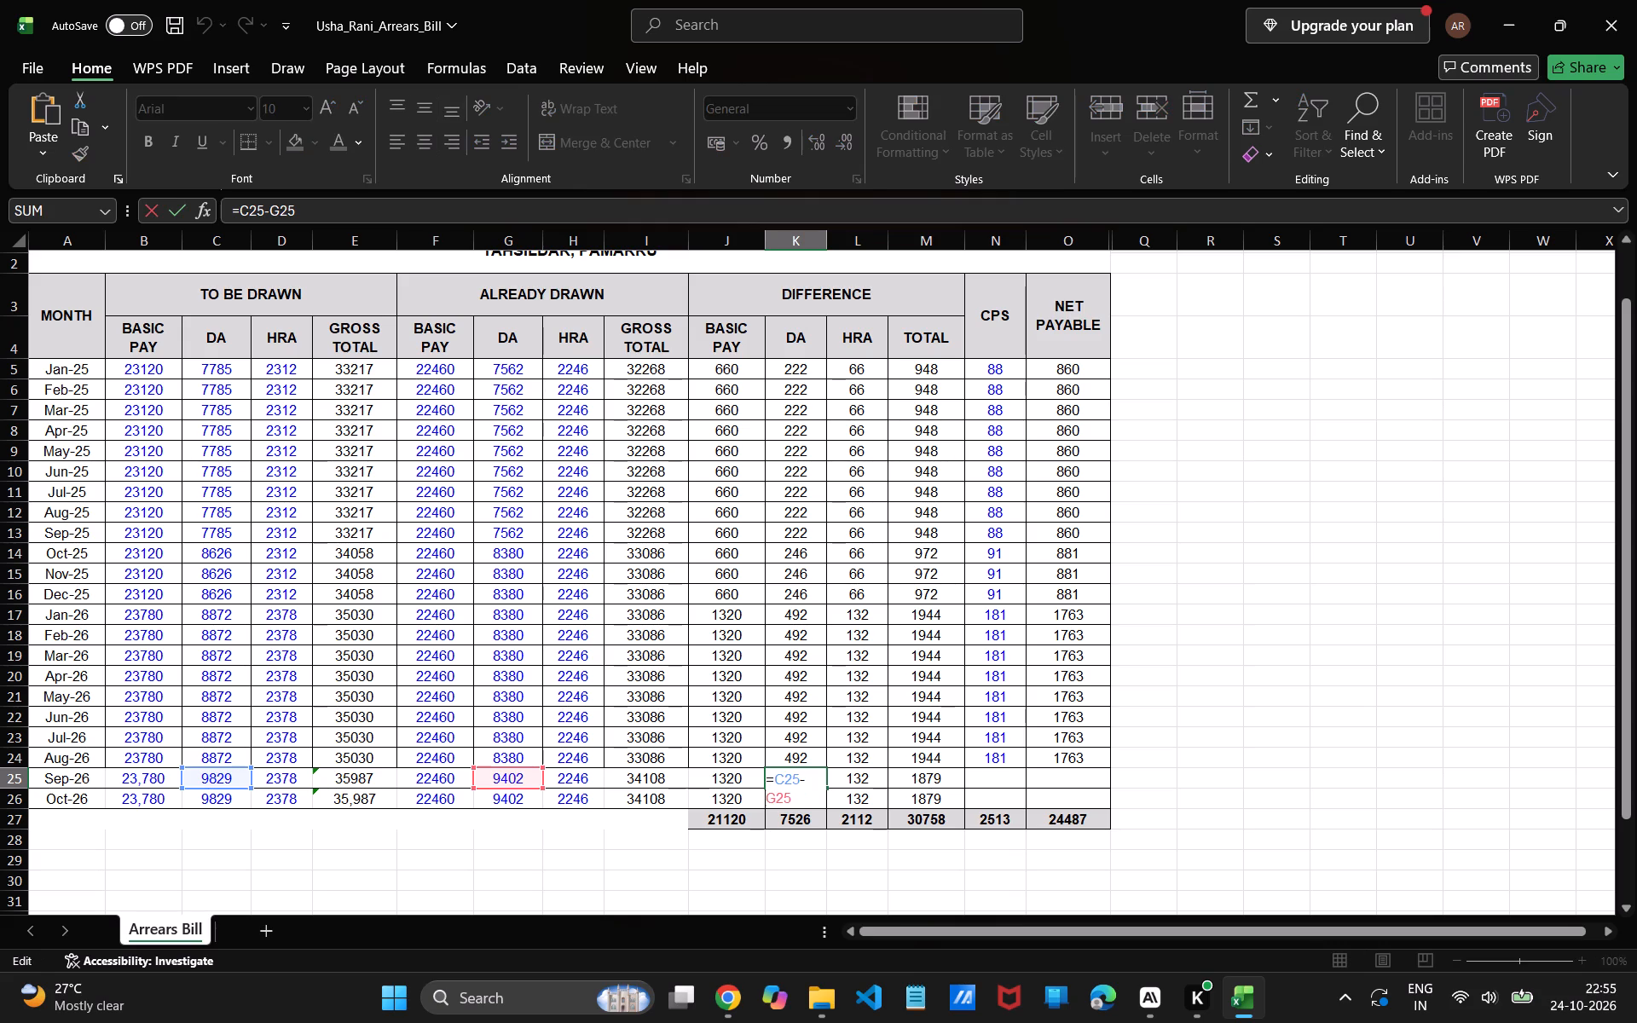
pyautogui.press('Right')
pyautogui.press('Right')
pyautogui.press('Right')
pyautogui.press('BackSpace')
pyautogui.press('BackSpace')
pyautogui.press('BackSpace')
pyautogui.press('BackSpace')
pyautogui.press('BackSpace')
pyautogui.press('BackSpace')
pyautogui.press('BackSpace')
pyautogui.press('BackSpace')
pyautogui.press('BackSpace')
pyautogui.press('BackSpace')
pyautogui.press('BackSpace')
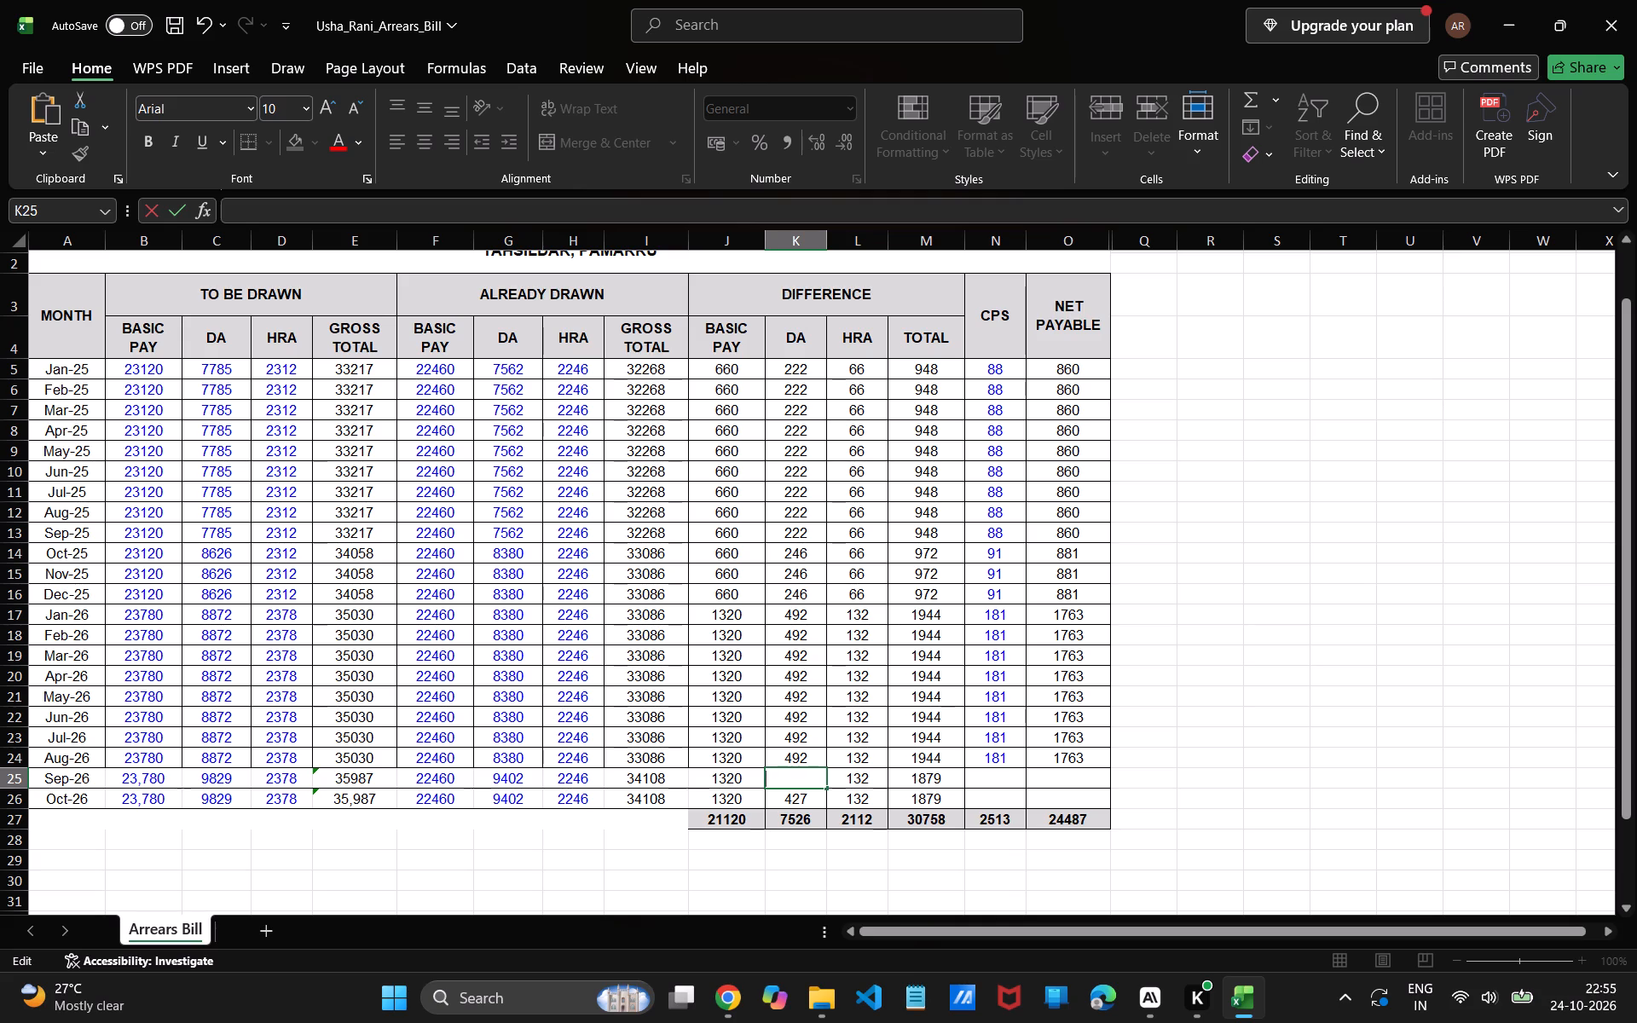
pyautogui.write('552')
pyautogui.press('Down')
pyautogui.press('Down')
pyautogui.press('Return')
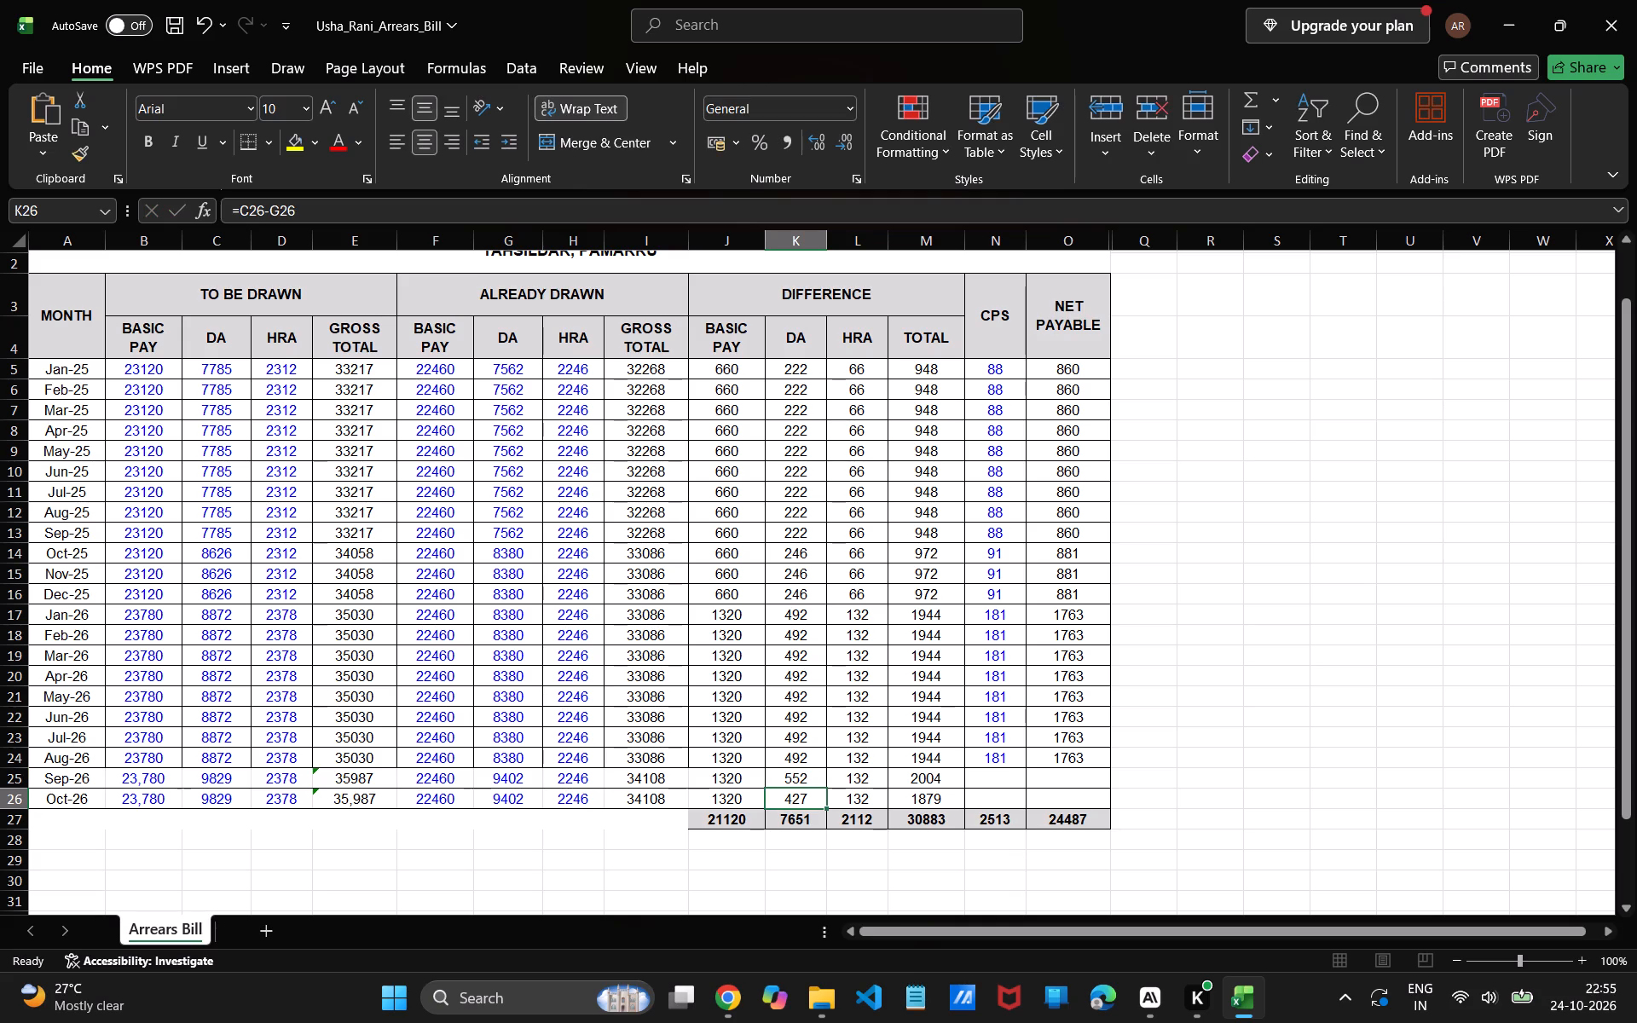
# Replace the Oct-26 DA formula under Difference with the value 552.
pyautogui.doubleClick(816, 799)
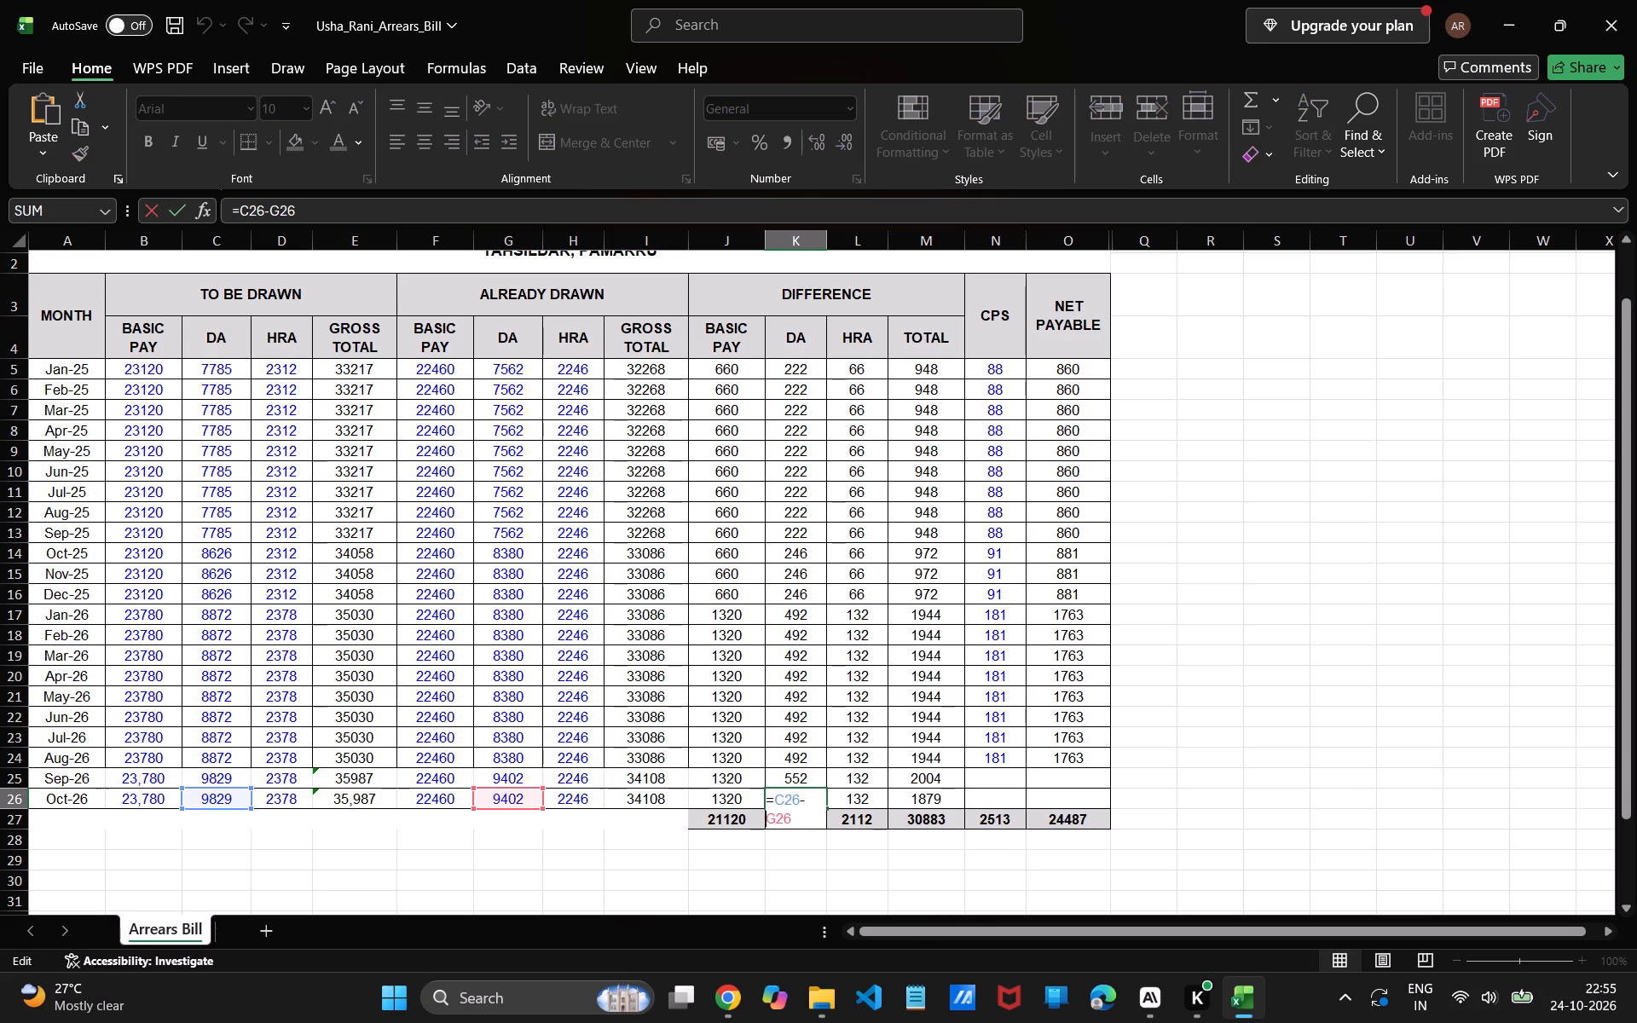
pyautogui.press('Right')
pyautogui.press('Right')
pyautogui.press('Right')
pyautogui.press('Right')
pyautogui.press('Right')
pyautogui.press('Right')
pyautogui.press('Right')
pyautogui.press('Right')
pyautogui.press('Right')
pyautogui.press('Right')
pyautogui.press('Right')
pyautogui.press('Right')
pyautogui.press('BackSpace')
pyautogui.press('BackSpace')
pyautogui.press('BackSpace')
pyautogui.press('BackSpace')
pyautogui.press('BackSpace')
pyautogui.press('BackSpace')
pyautogui.press('BackSpace')
pyautogui.press('BackSpace')
pyautogui.press('BackSpace')
pyautogui.press('BackSpace')
pyautogui.press('BackSpace')
pyautogui.press('BackSpace')
pyautogui.press('BackSpace')
pyautogui.press('BackSpace')
pyautogui.press('BackSpace')
pyautogui.press('BackSpace')
pyautogui.press('BackSpace')
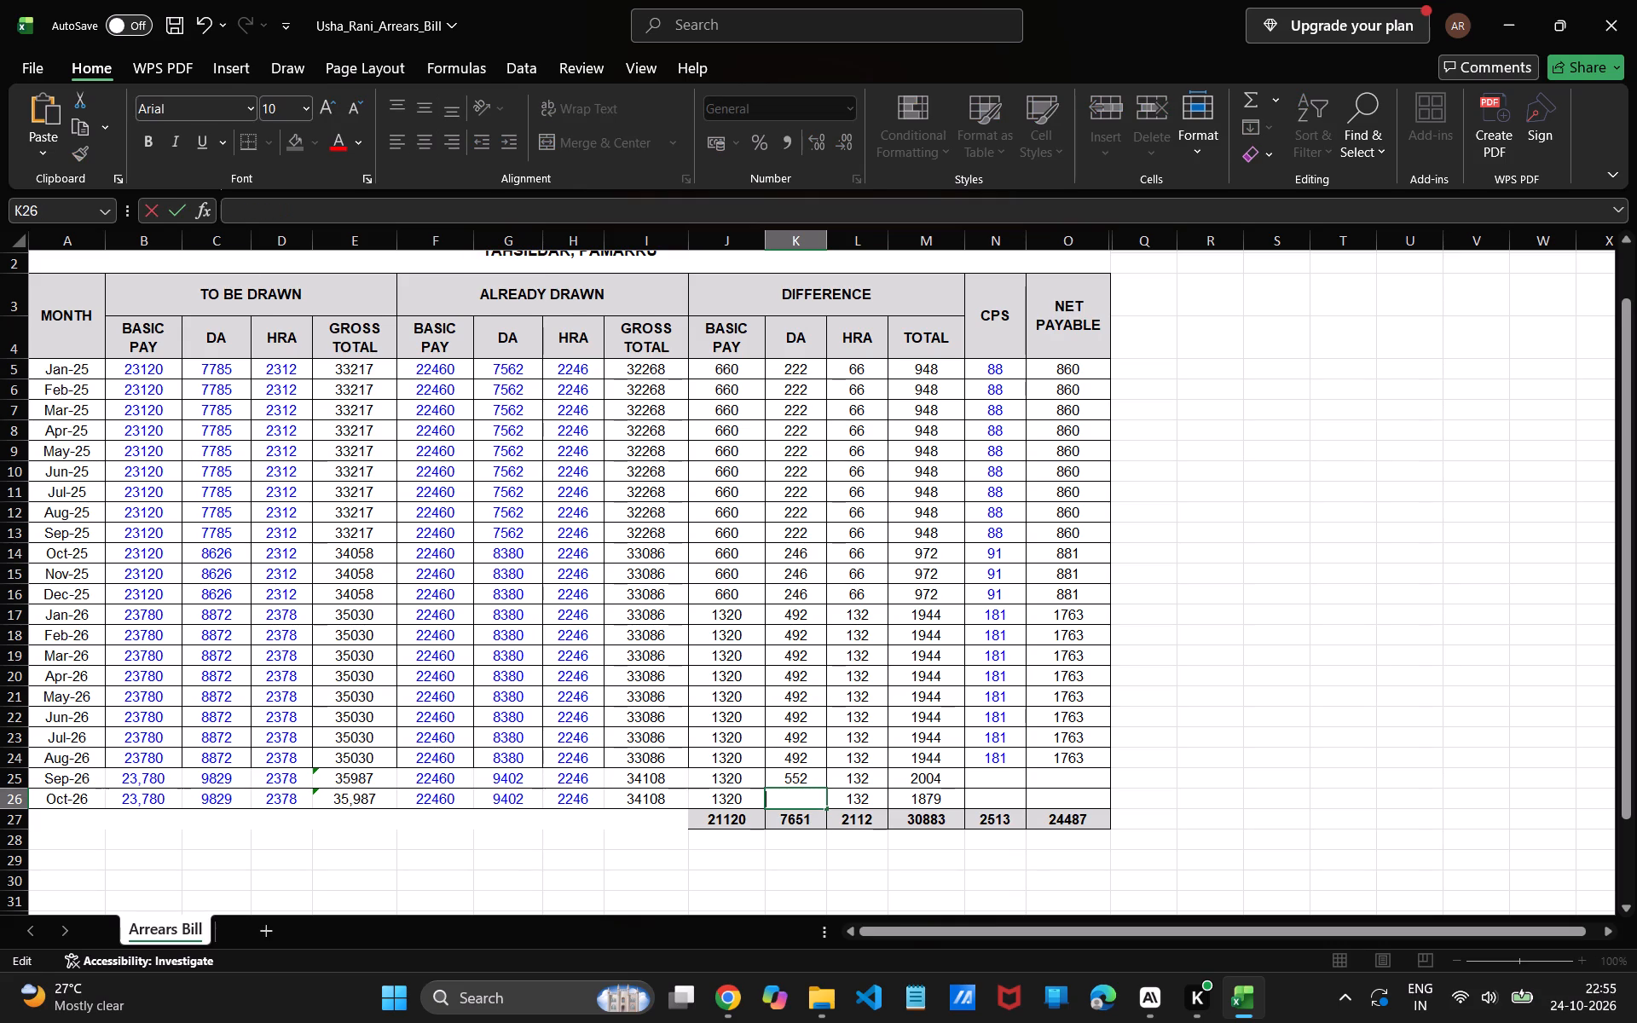
pyautogui.write('552')
pyautogui.press('Return')
# Check the Sep-26 HRA and total difference formulas, and enter 187 as the CPS for both Sep-26 and Oct-26.
pyautogui.press('Up')
pyautogui.press('Up')
pyautogui.press('Right')
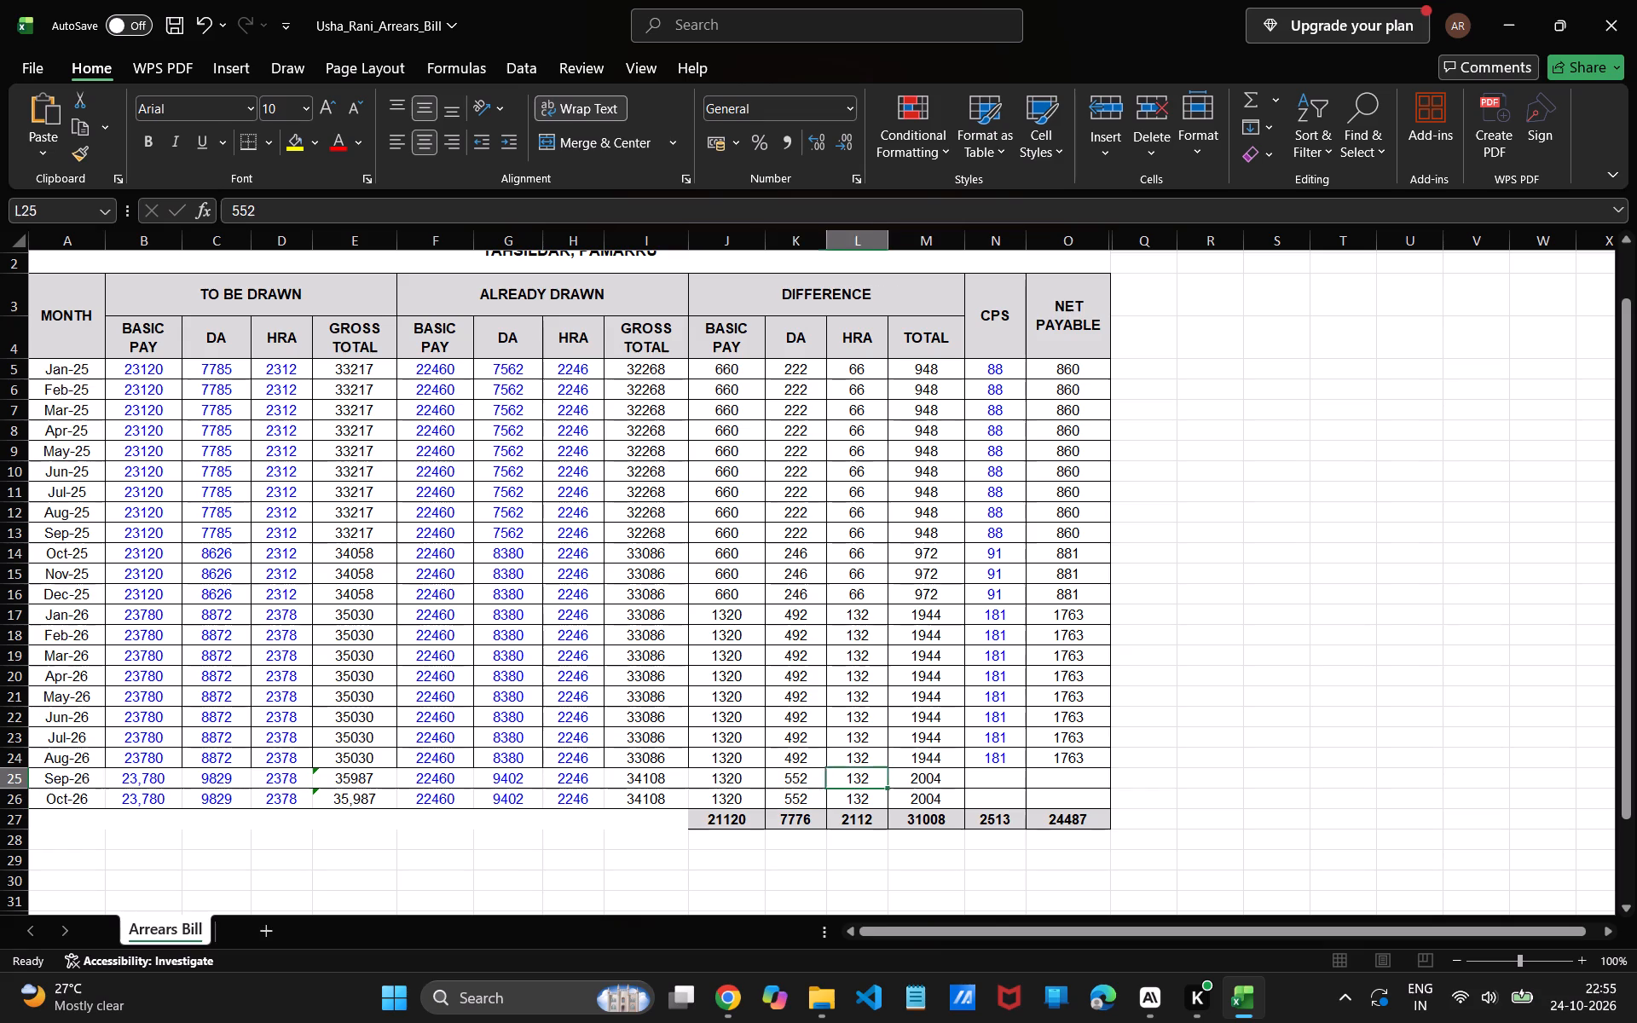
pyautogui.press('Right')
pyautogui.press('Left')
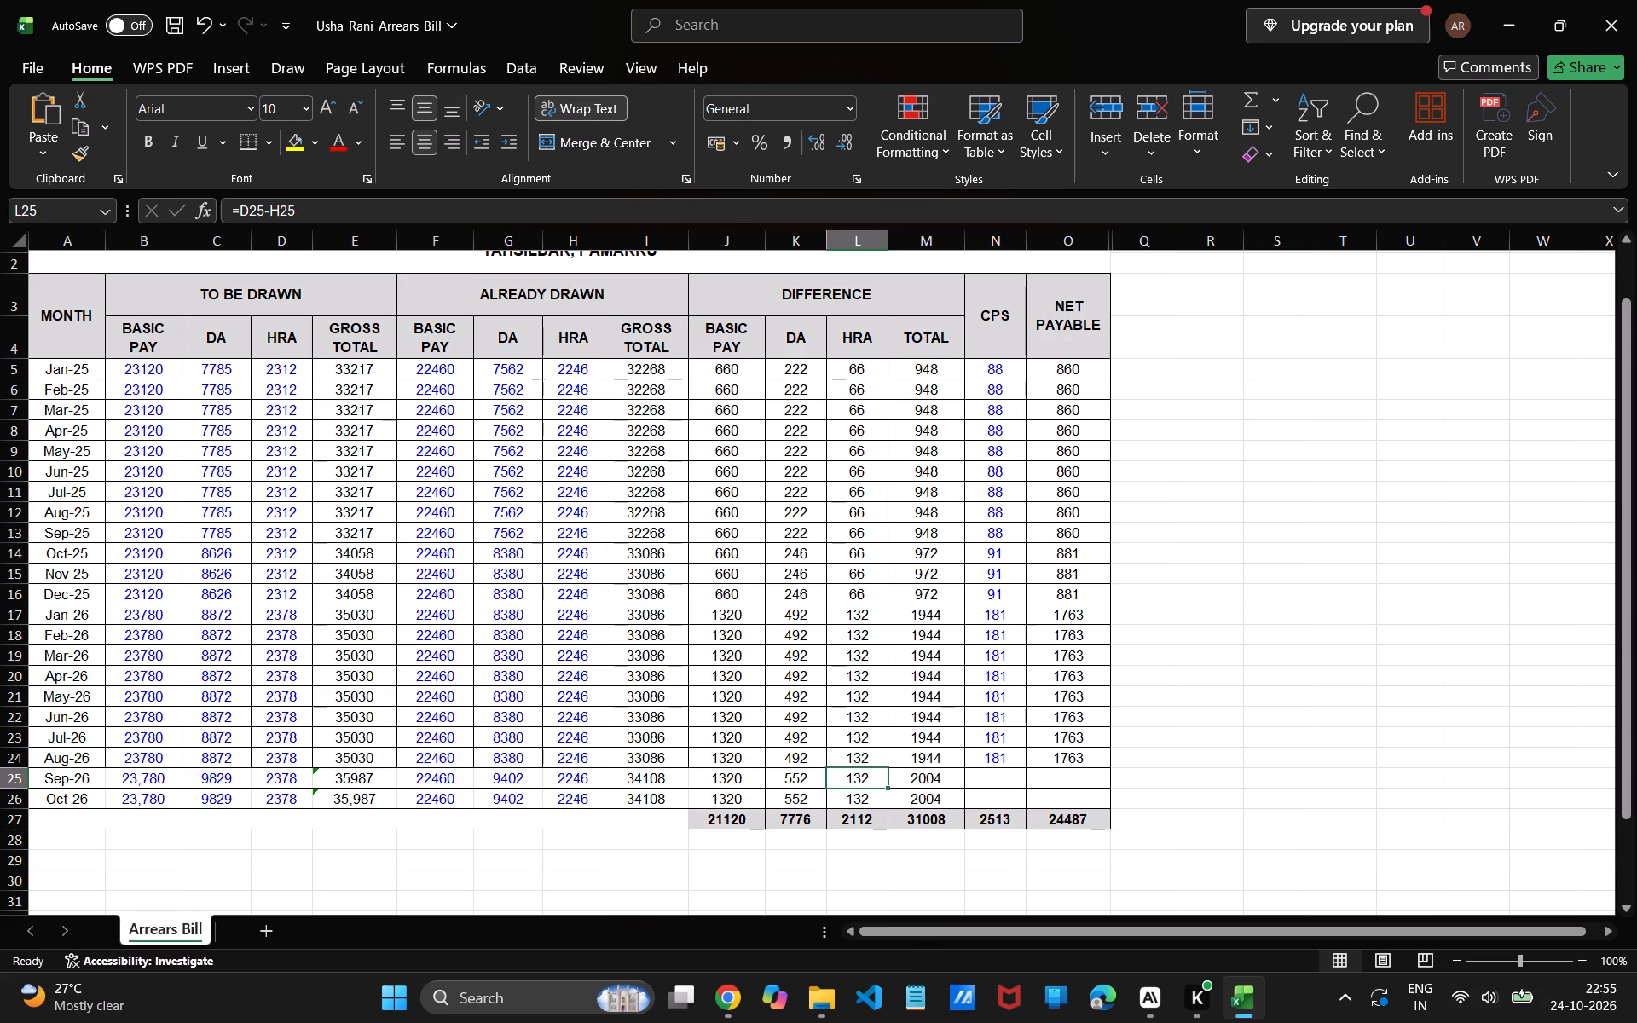
pyautogui.press('Right')
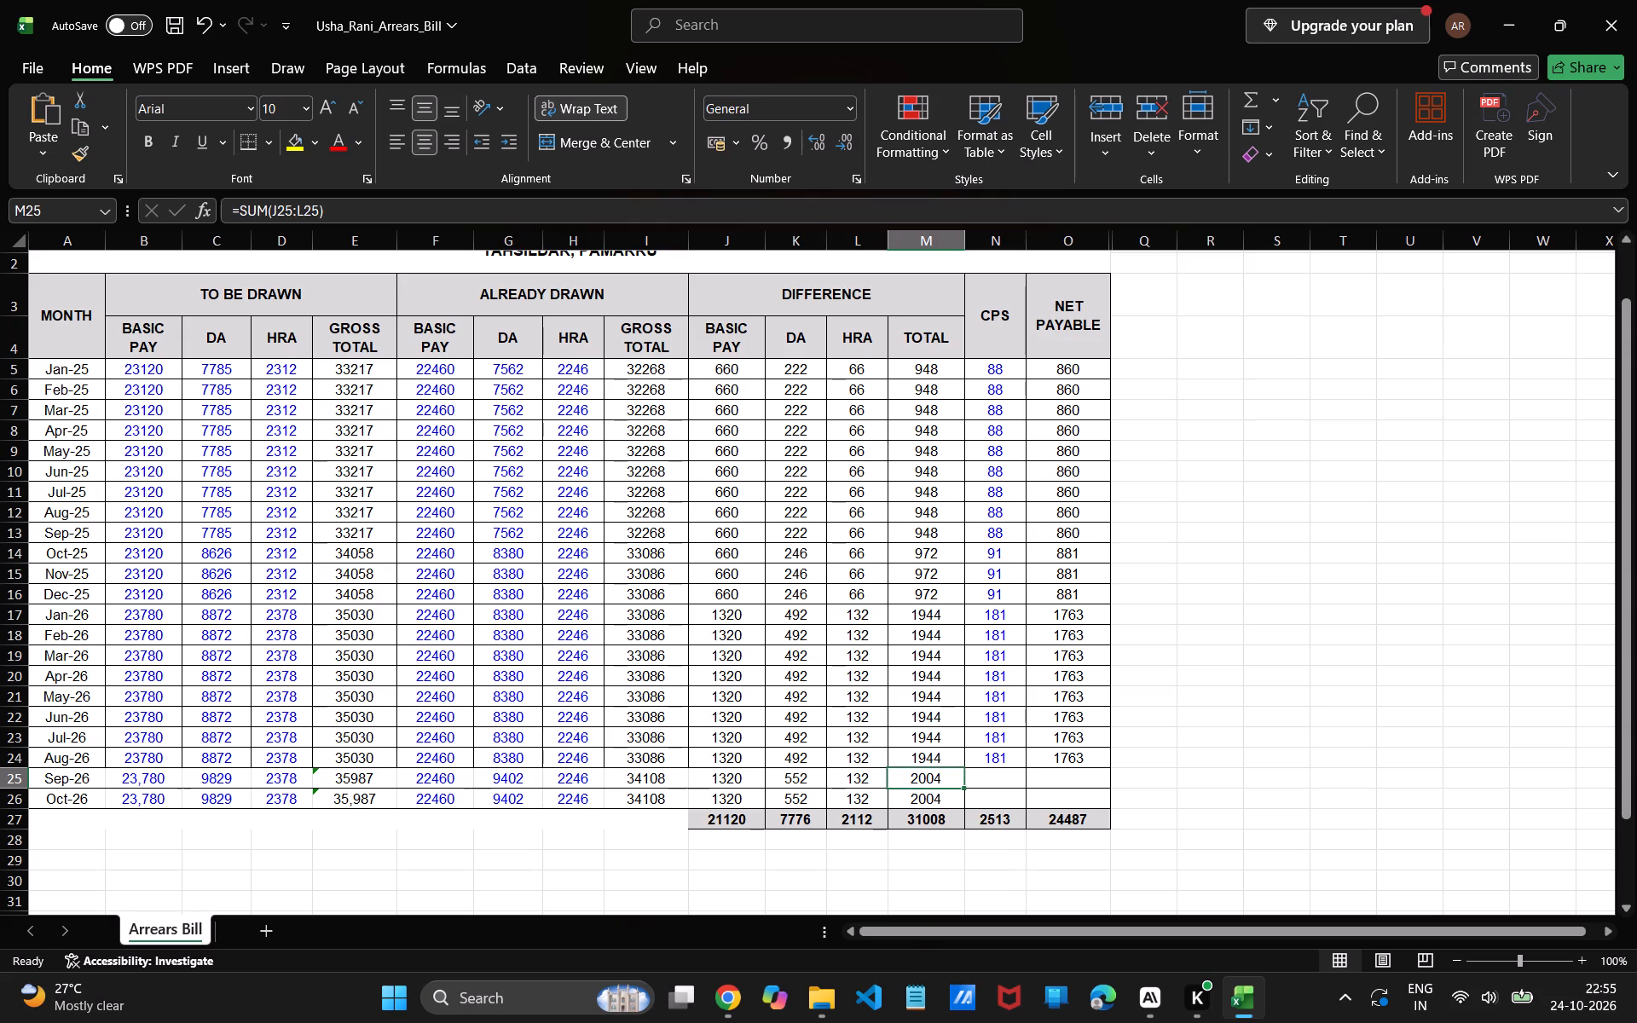
pyautogui.press('Right')
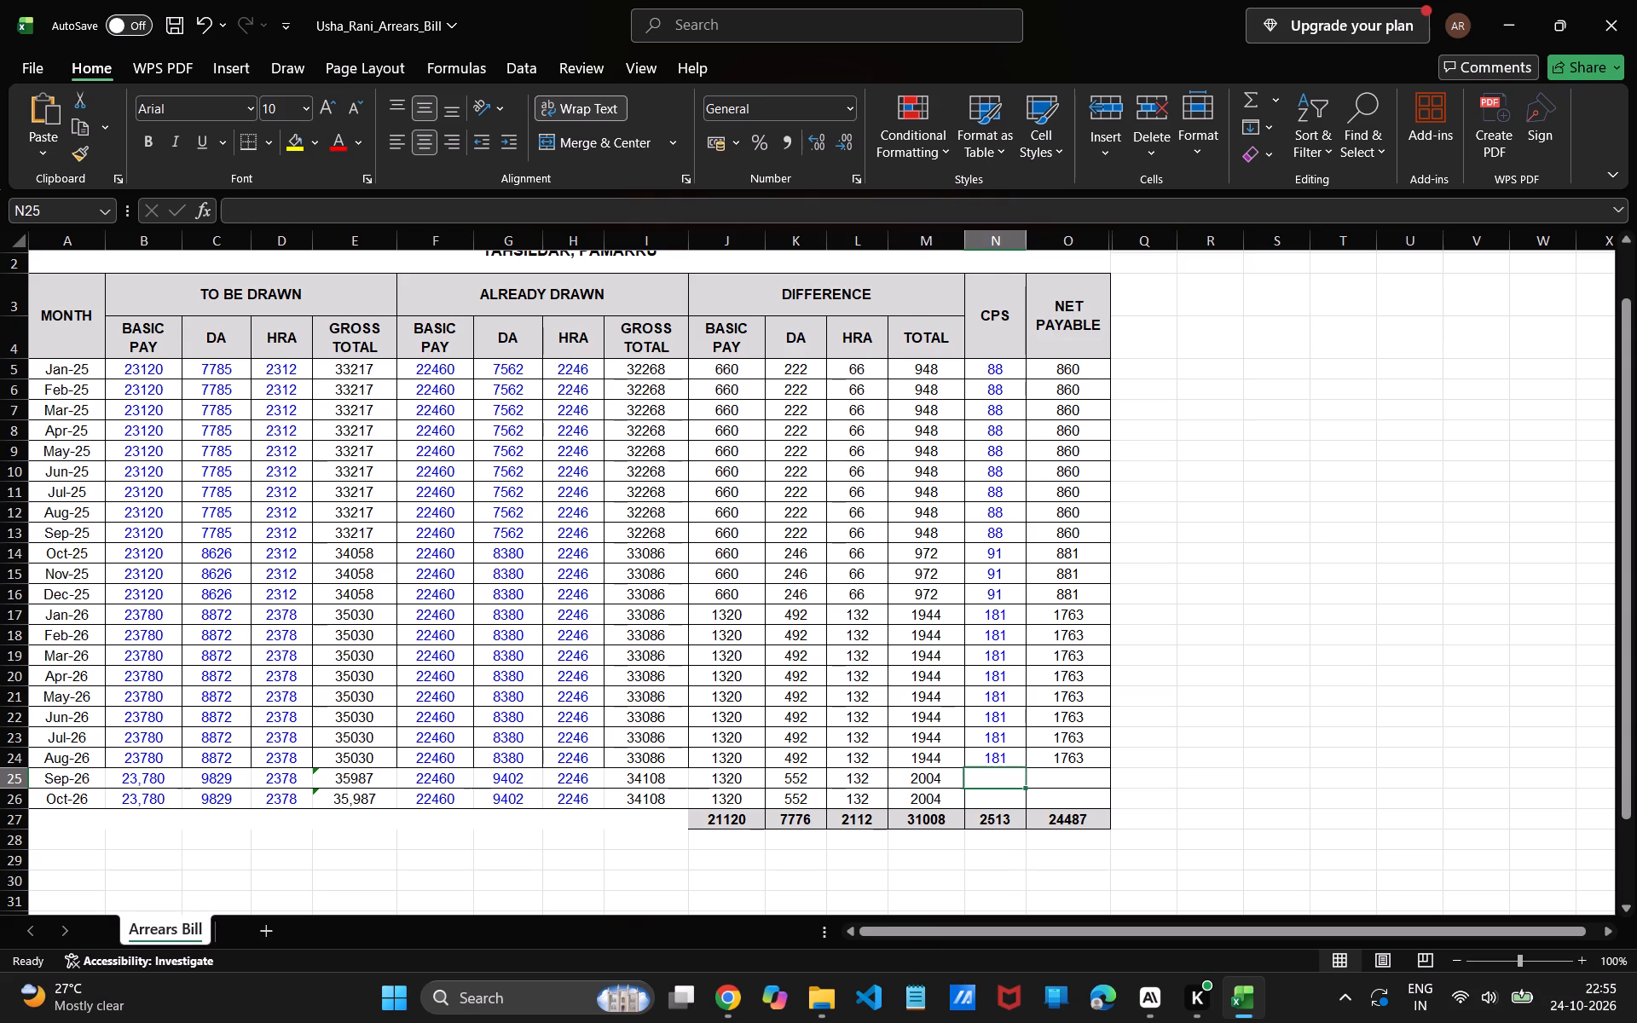
pyautogui.write('187')
pyautogui.press('Down')
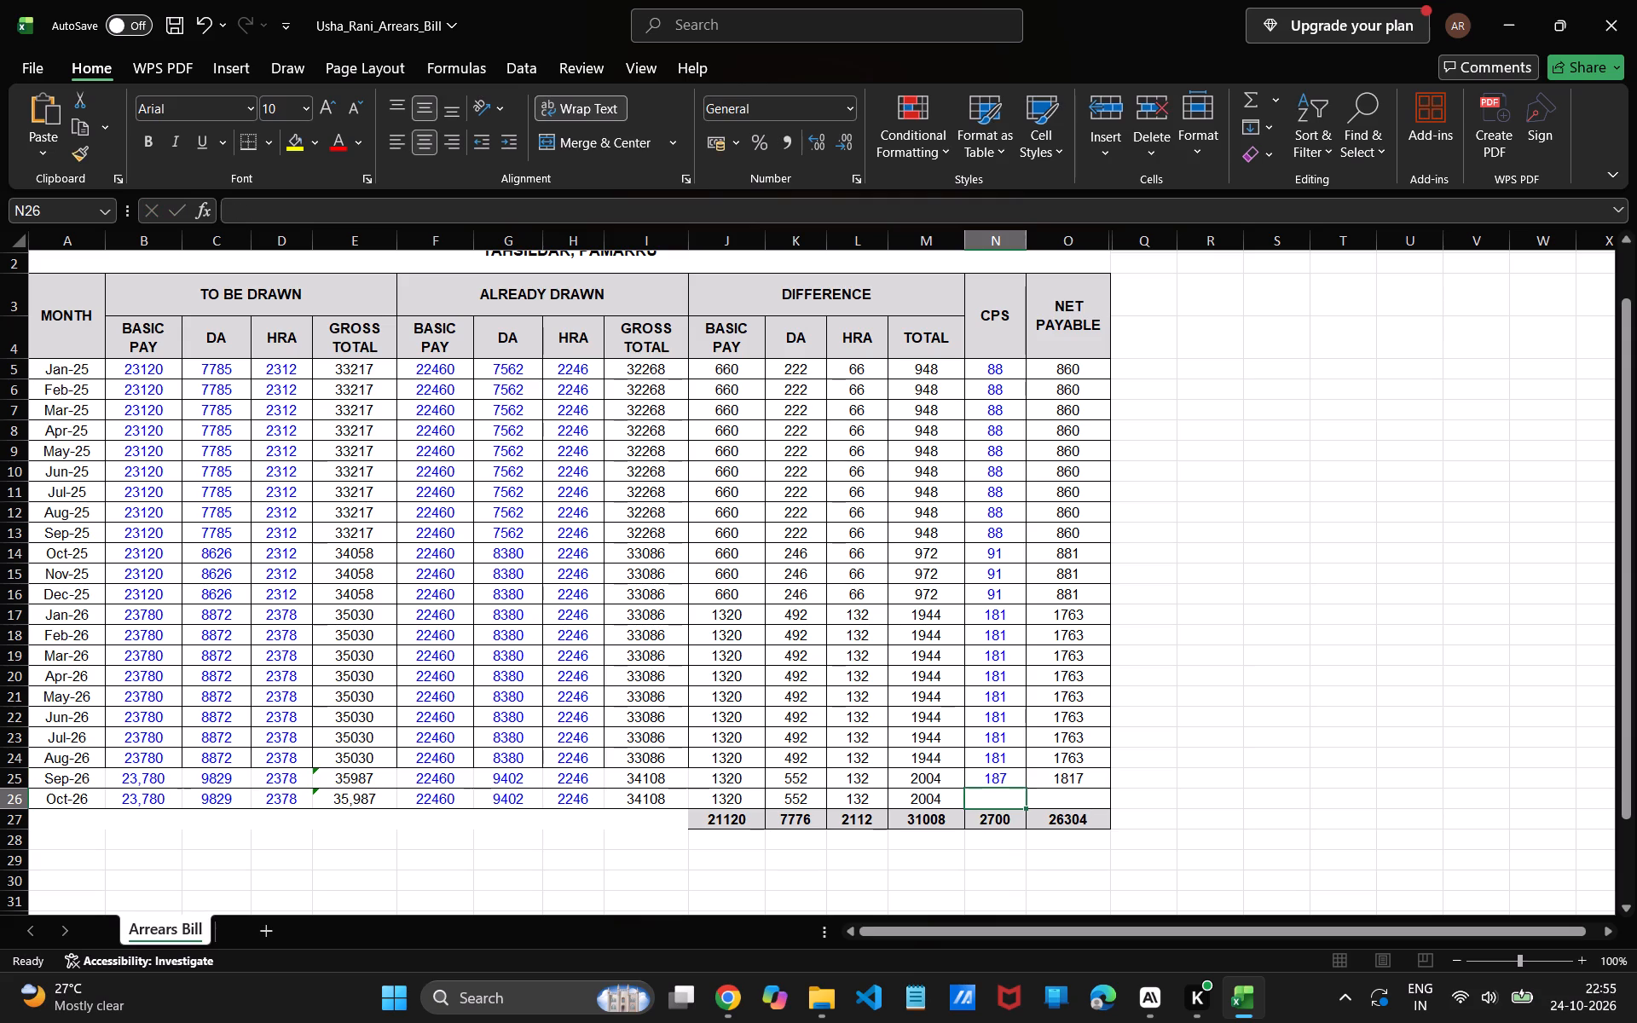
pyautogui.write('187')
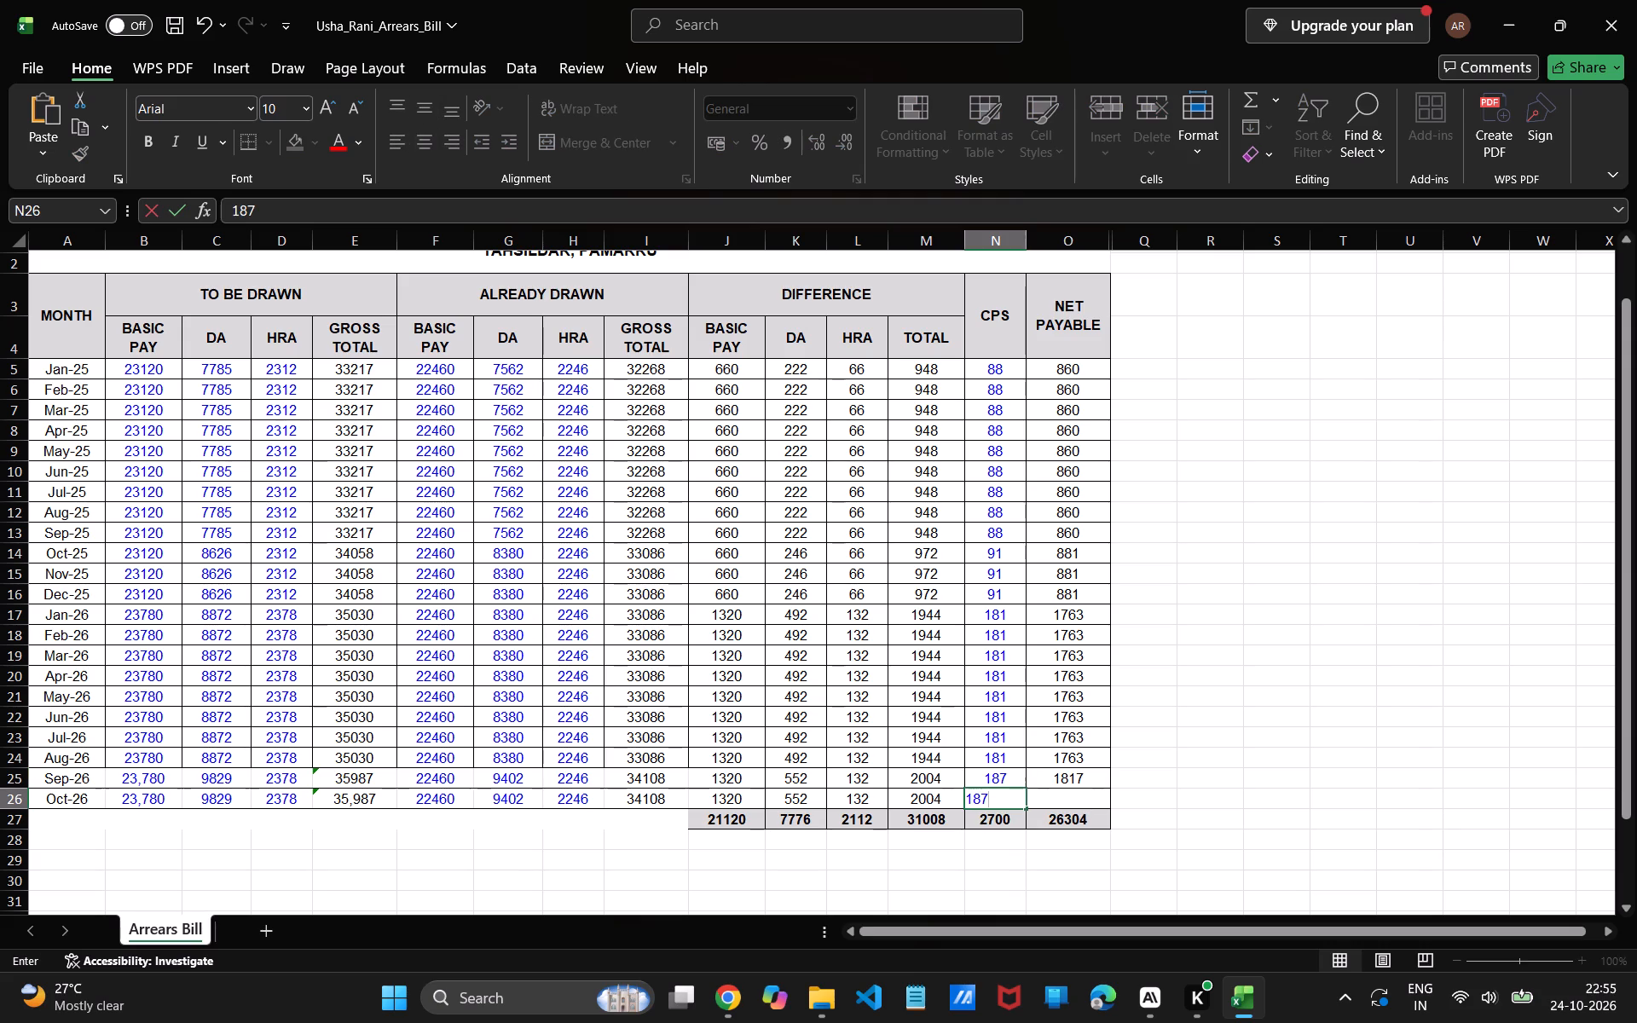
pyautogui.press('Down')
pyautogui.press('Up')
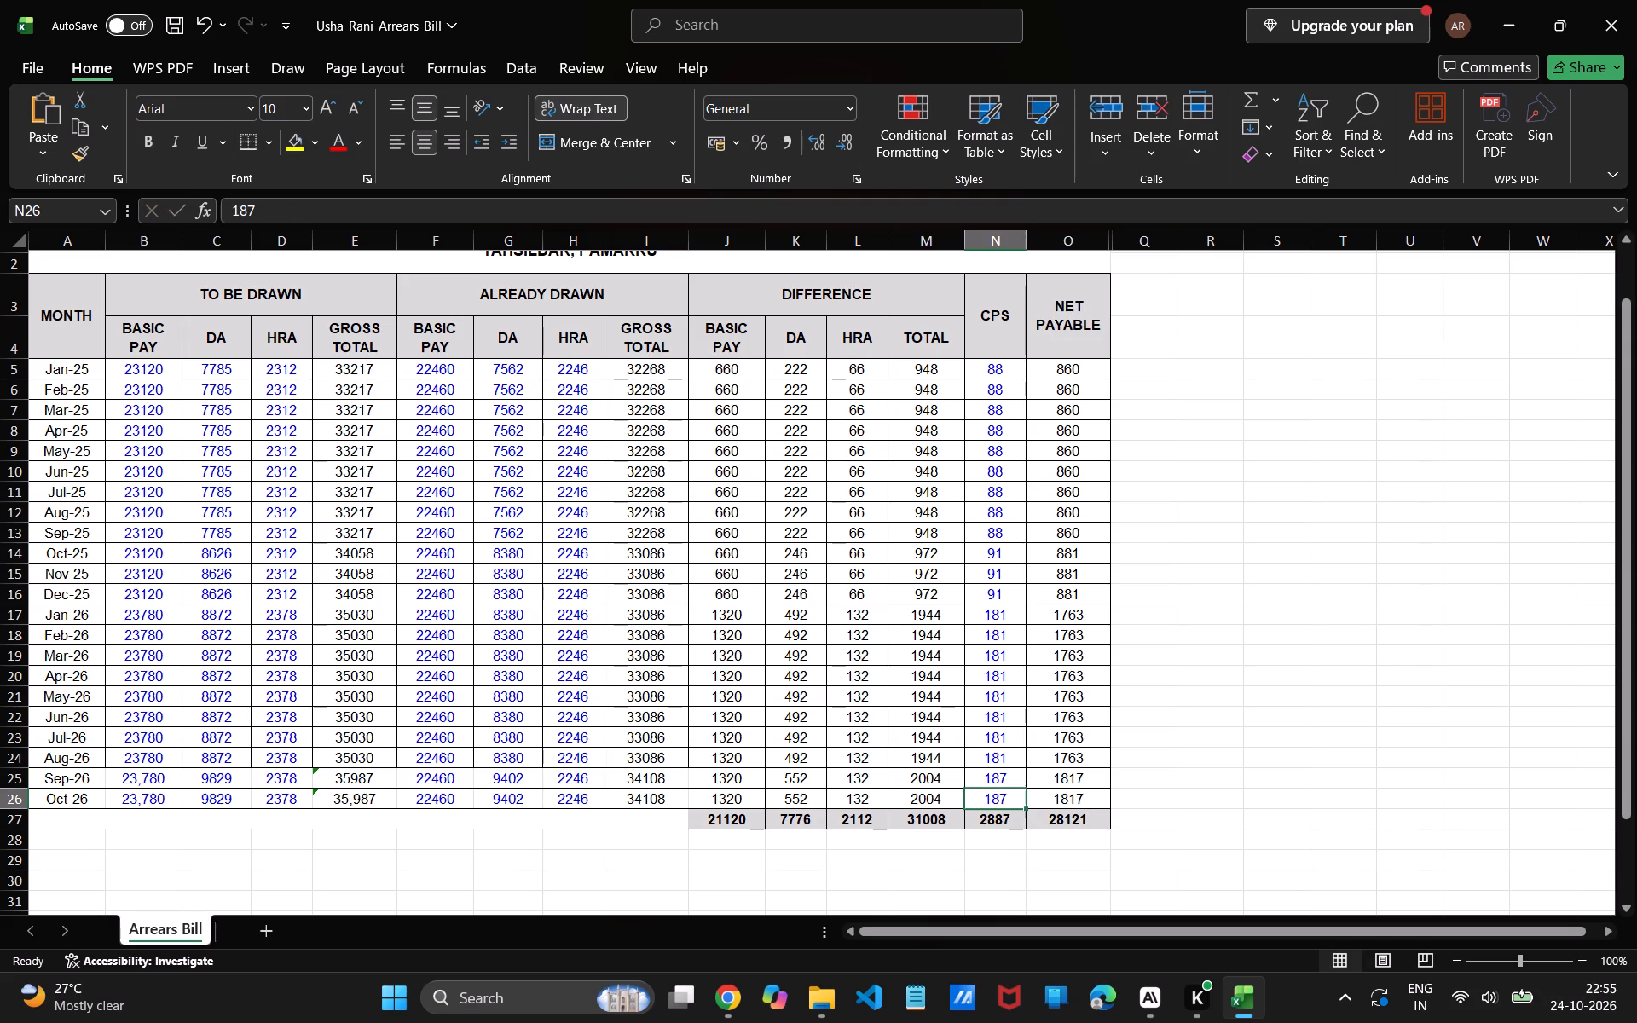
# Examine the CPS column's total formula and look over the whole arrears table.
pyautogui.press('Down')
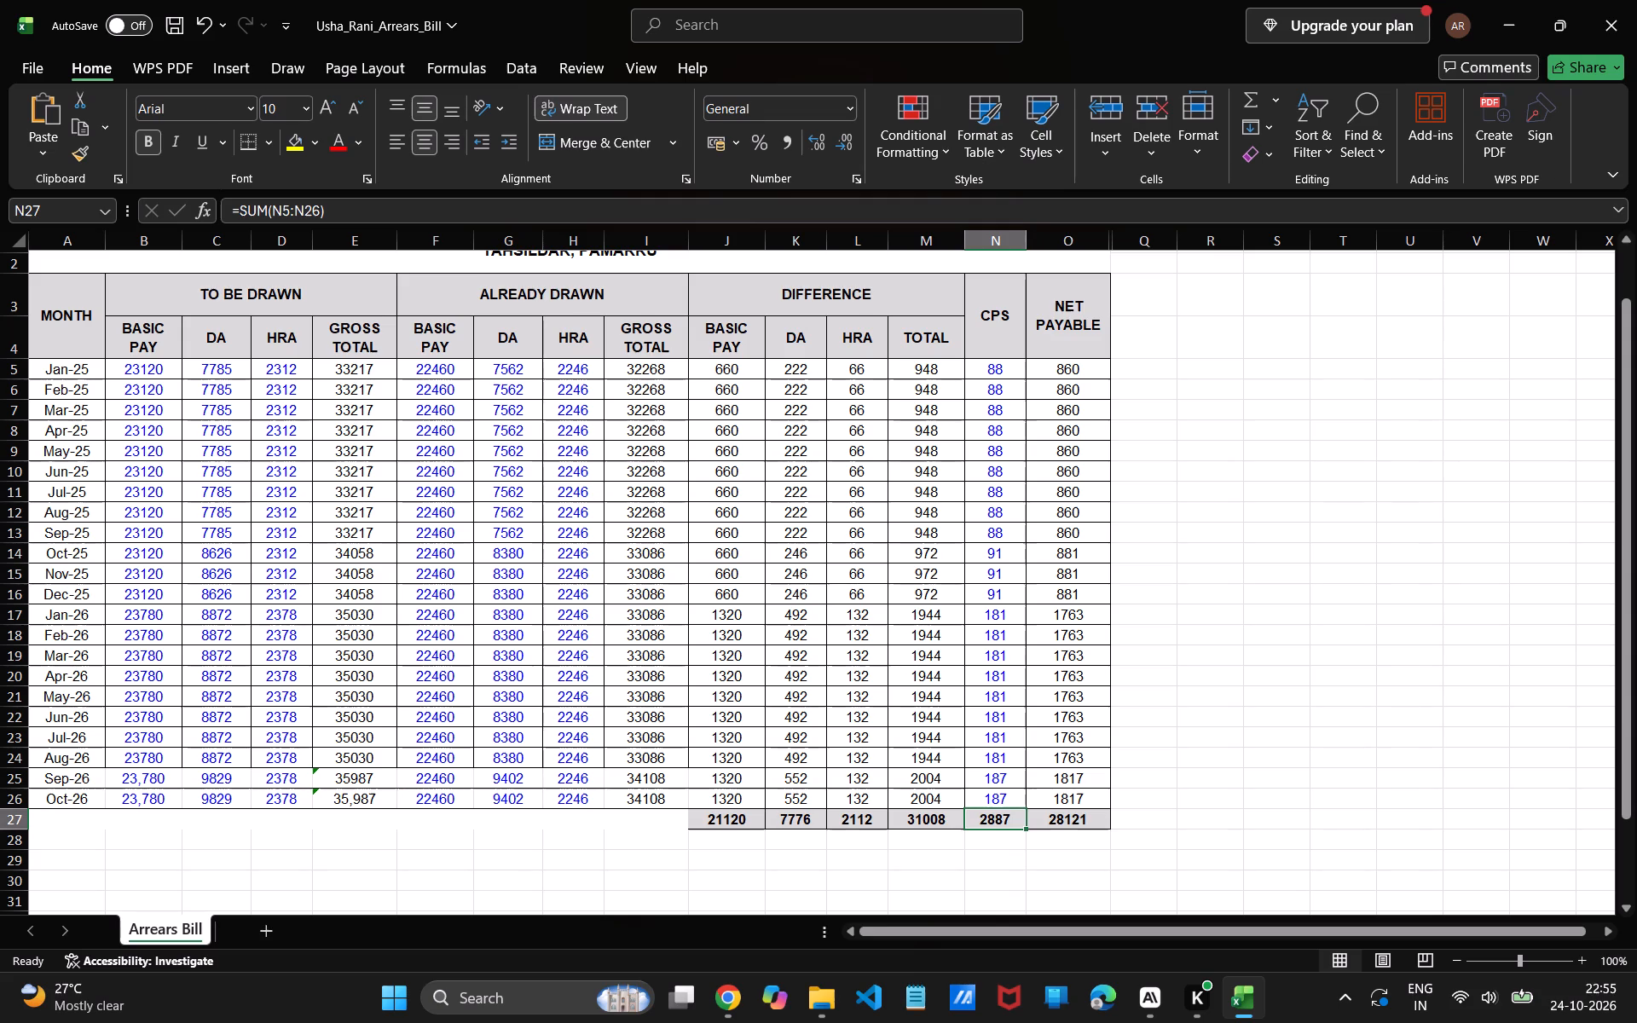
pyautogui.scroll(-1, 654, 727)
pyautogui.scroll(2, 541, 754)
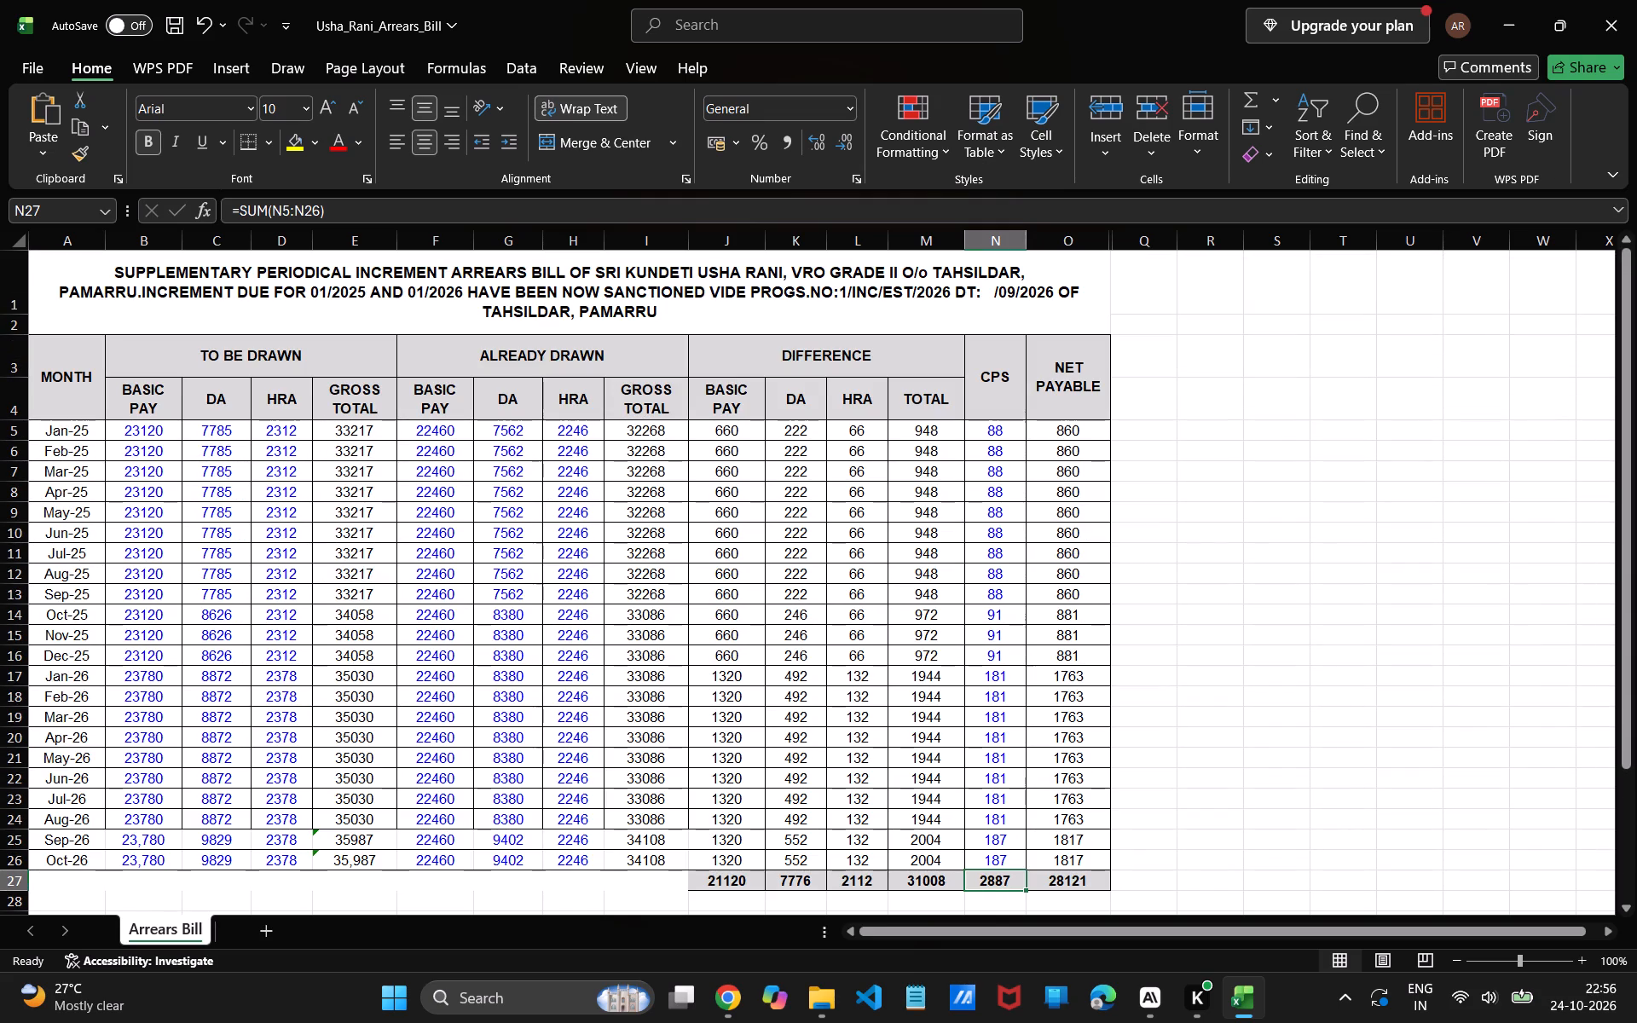
pyautogui.click(1147, 882)
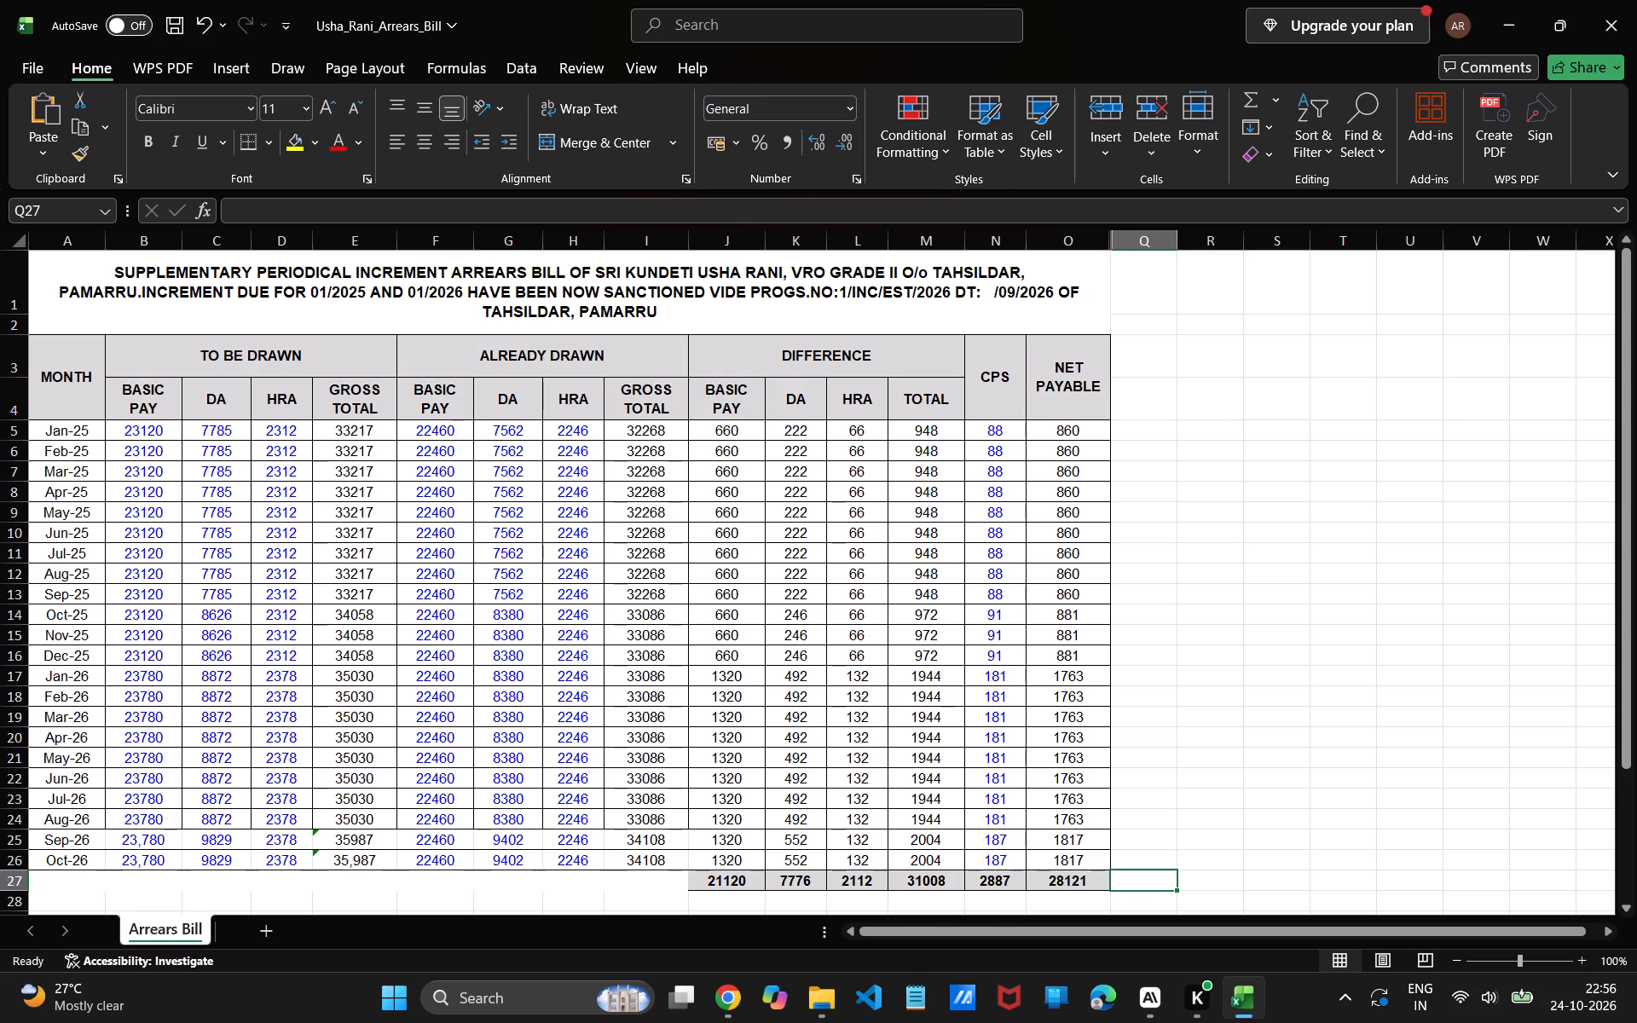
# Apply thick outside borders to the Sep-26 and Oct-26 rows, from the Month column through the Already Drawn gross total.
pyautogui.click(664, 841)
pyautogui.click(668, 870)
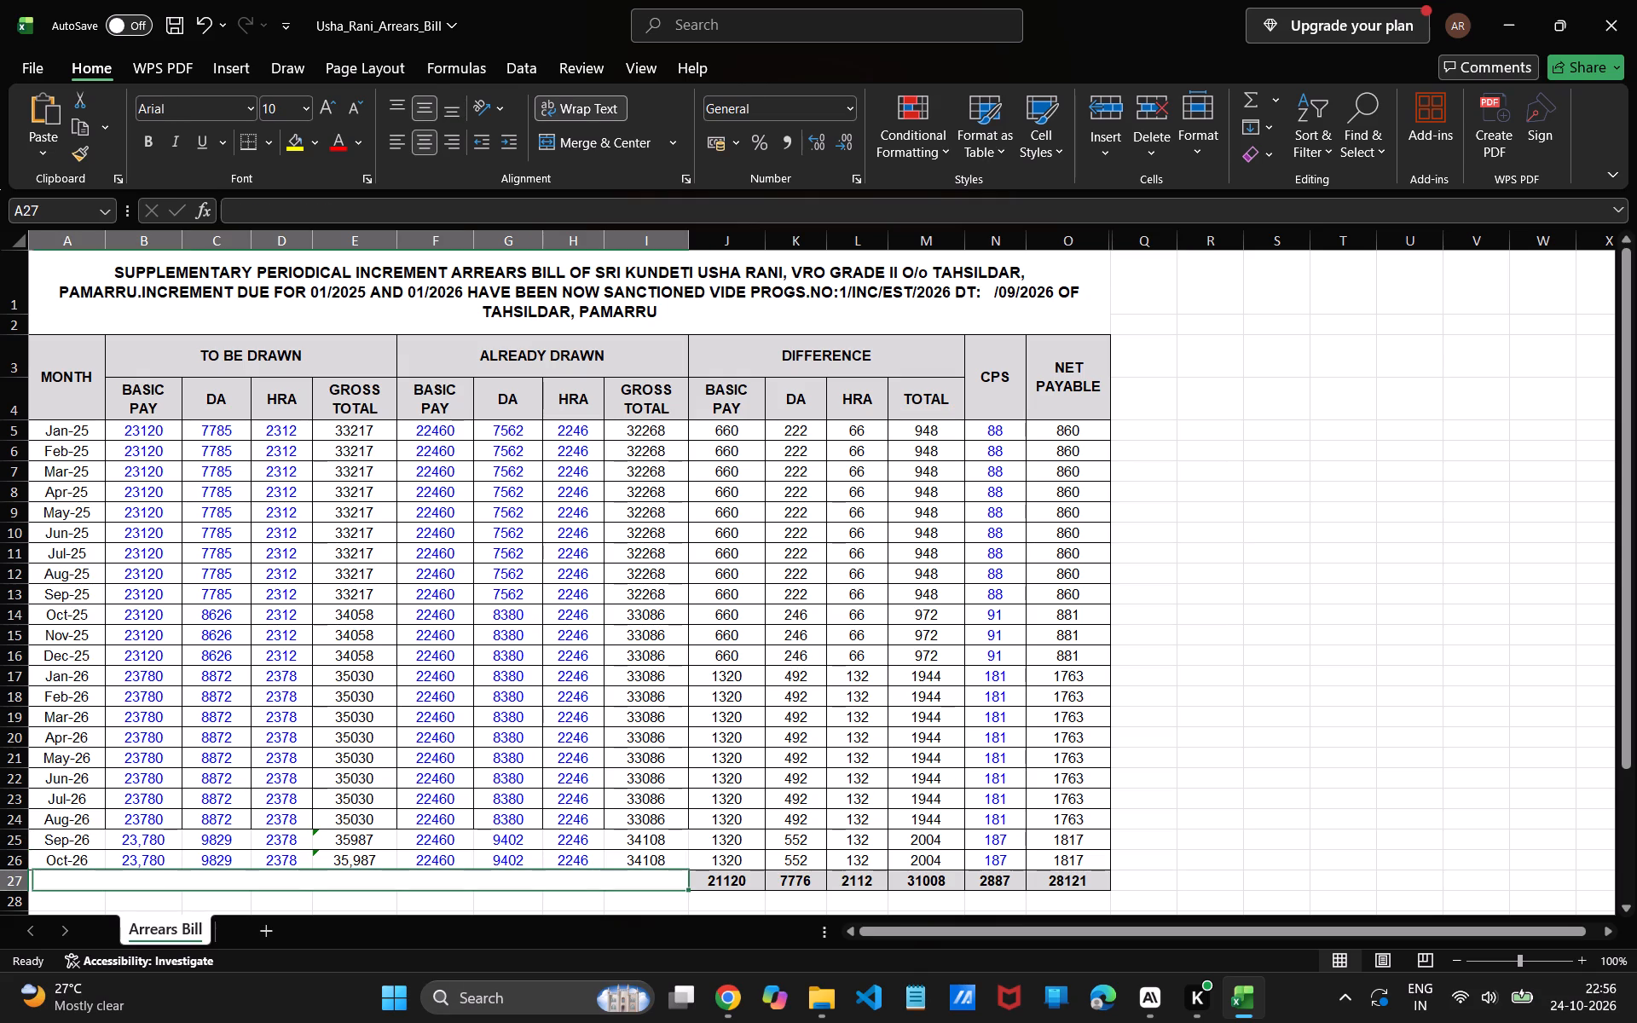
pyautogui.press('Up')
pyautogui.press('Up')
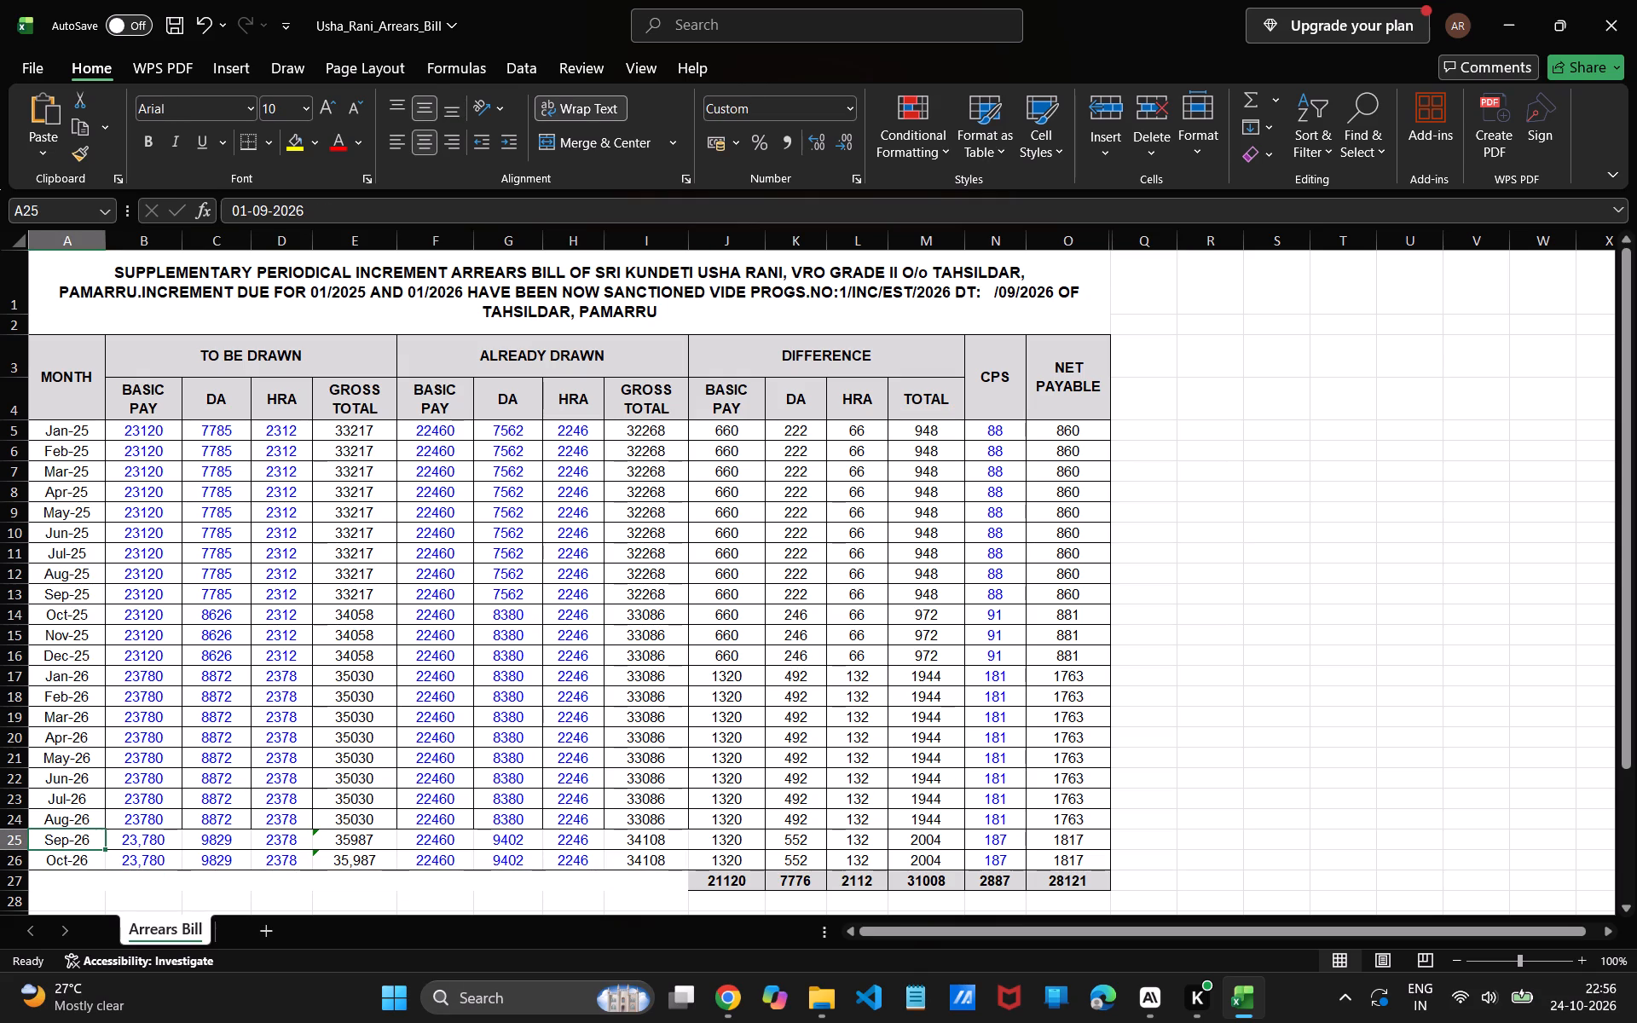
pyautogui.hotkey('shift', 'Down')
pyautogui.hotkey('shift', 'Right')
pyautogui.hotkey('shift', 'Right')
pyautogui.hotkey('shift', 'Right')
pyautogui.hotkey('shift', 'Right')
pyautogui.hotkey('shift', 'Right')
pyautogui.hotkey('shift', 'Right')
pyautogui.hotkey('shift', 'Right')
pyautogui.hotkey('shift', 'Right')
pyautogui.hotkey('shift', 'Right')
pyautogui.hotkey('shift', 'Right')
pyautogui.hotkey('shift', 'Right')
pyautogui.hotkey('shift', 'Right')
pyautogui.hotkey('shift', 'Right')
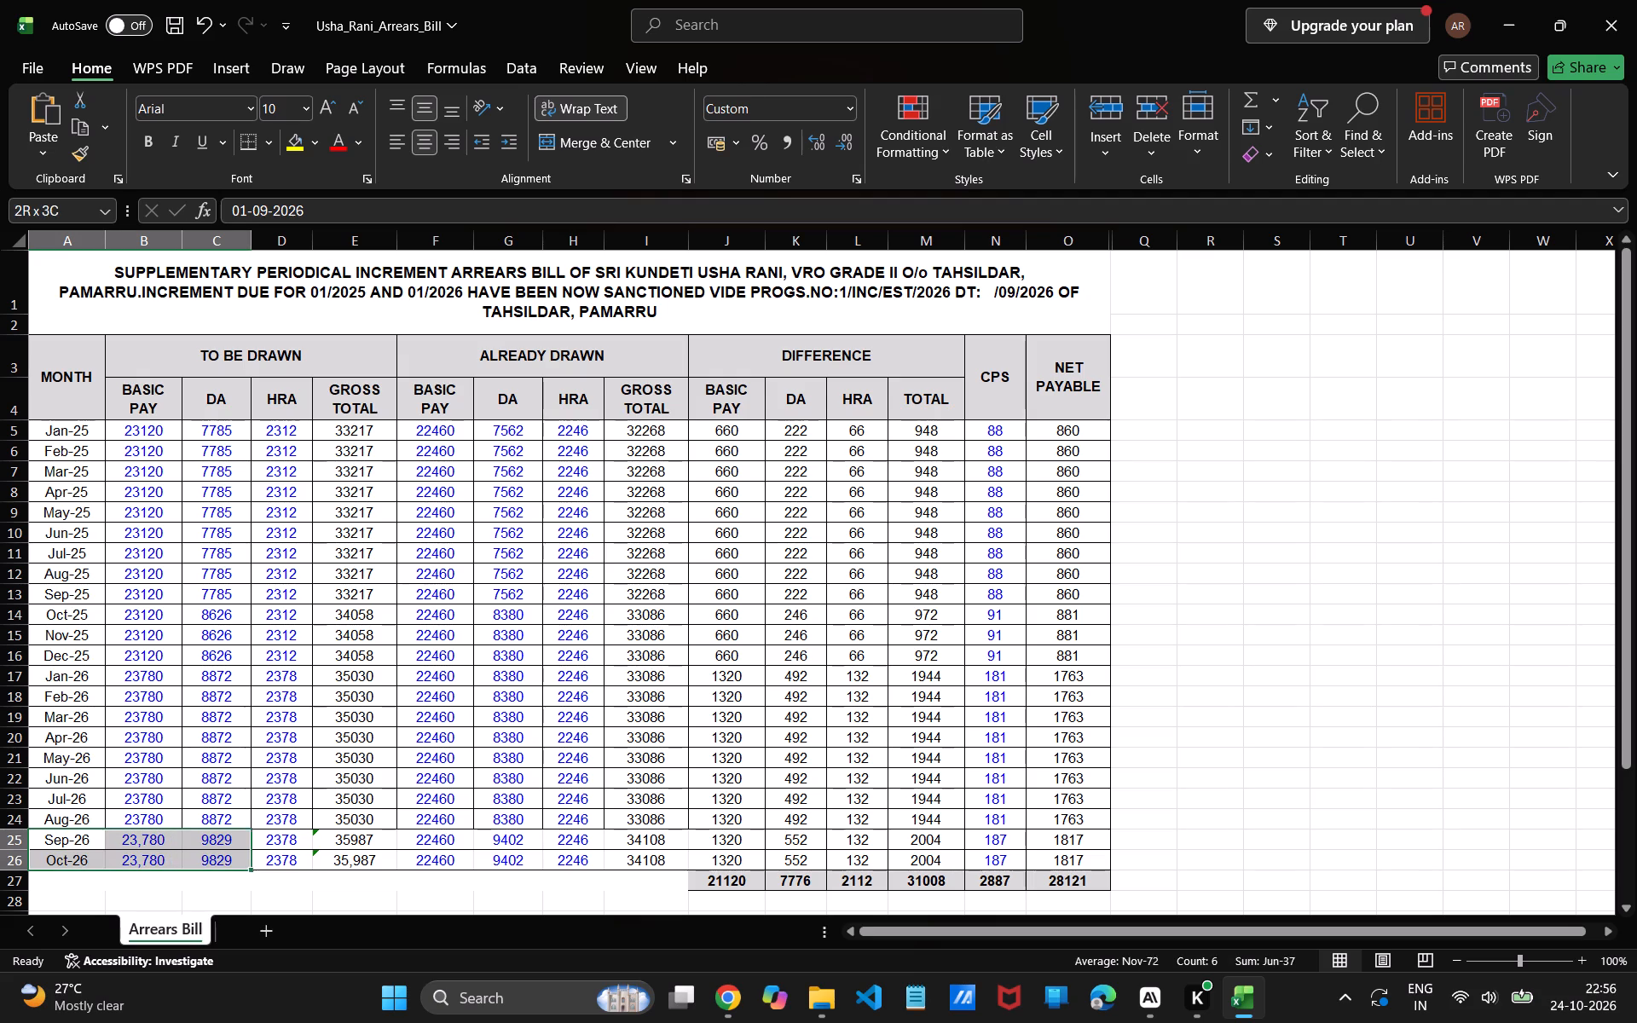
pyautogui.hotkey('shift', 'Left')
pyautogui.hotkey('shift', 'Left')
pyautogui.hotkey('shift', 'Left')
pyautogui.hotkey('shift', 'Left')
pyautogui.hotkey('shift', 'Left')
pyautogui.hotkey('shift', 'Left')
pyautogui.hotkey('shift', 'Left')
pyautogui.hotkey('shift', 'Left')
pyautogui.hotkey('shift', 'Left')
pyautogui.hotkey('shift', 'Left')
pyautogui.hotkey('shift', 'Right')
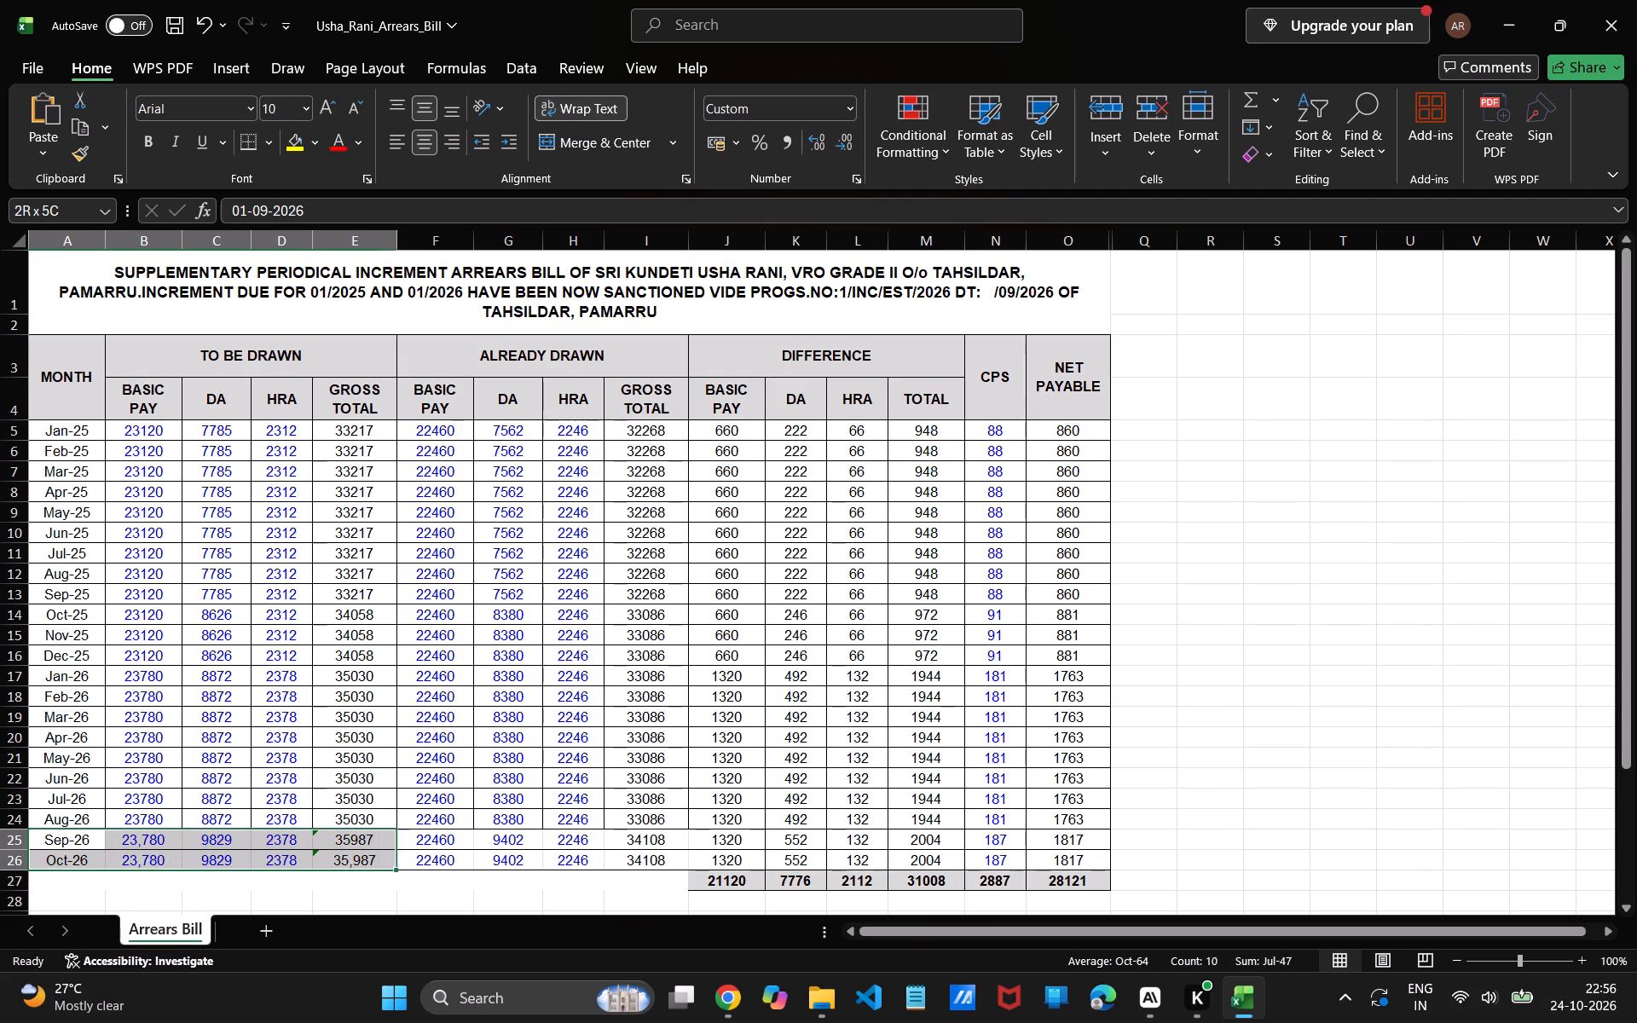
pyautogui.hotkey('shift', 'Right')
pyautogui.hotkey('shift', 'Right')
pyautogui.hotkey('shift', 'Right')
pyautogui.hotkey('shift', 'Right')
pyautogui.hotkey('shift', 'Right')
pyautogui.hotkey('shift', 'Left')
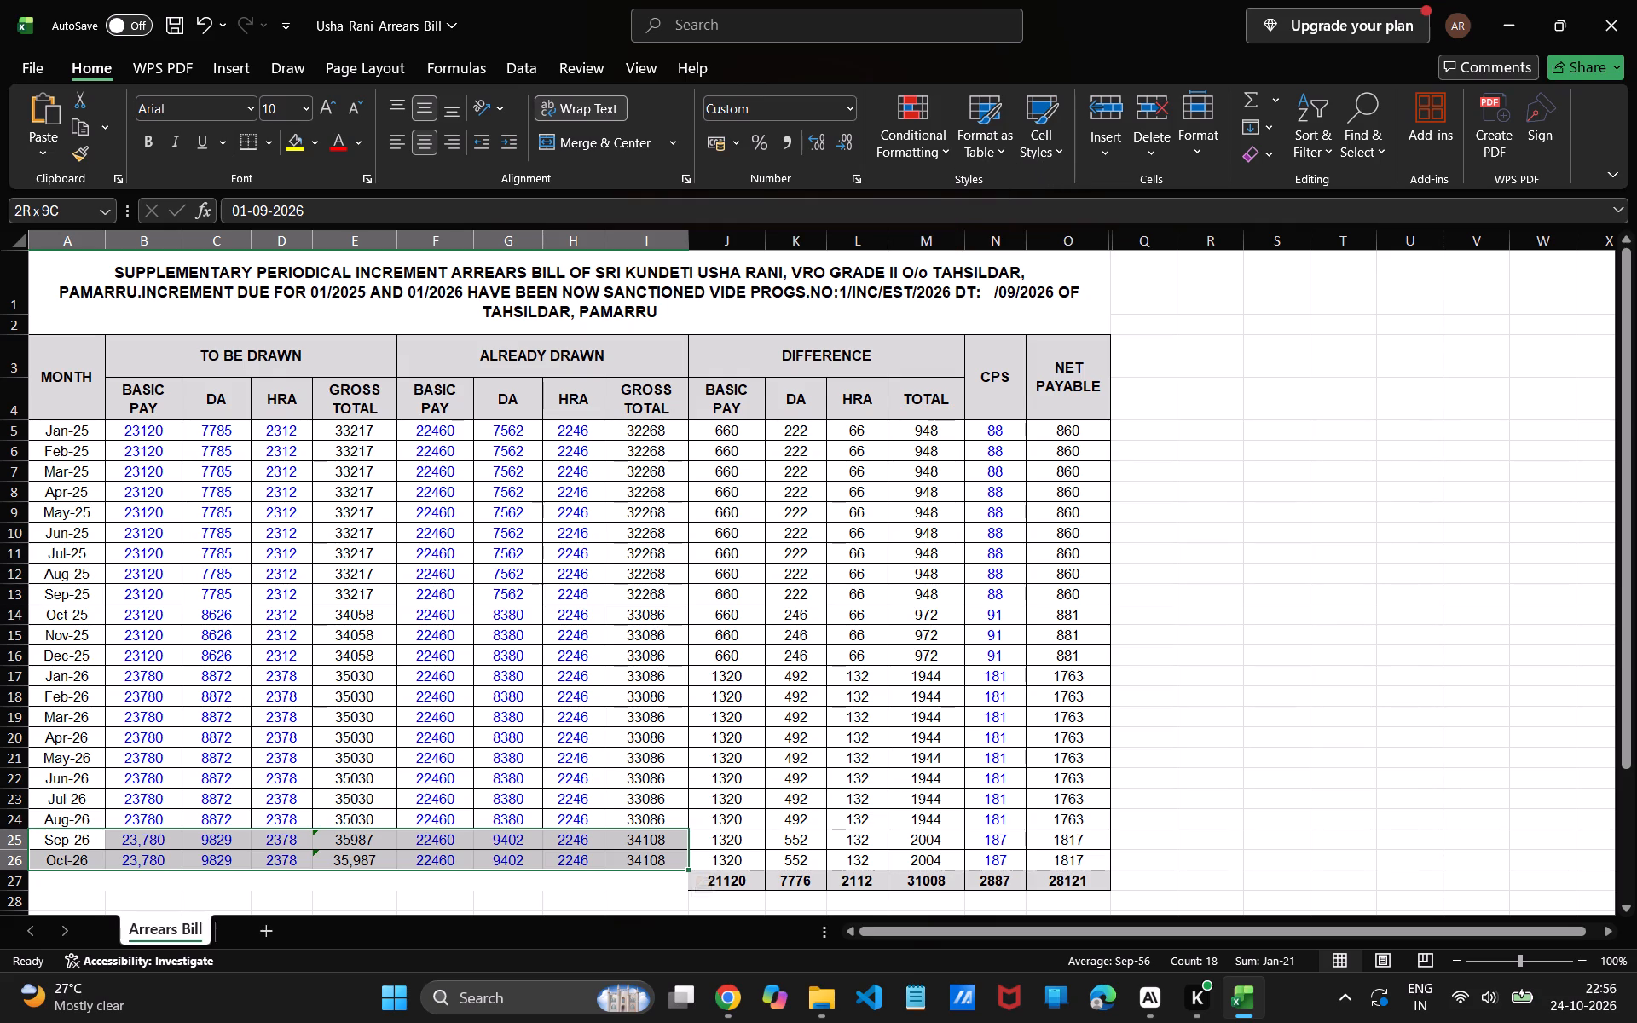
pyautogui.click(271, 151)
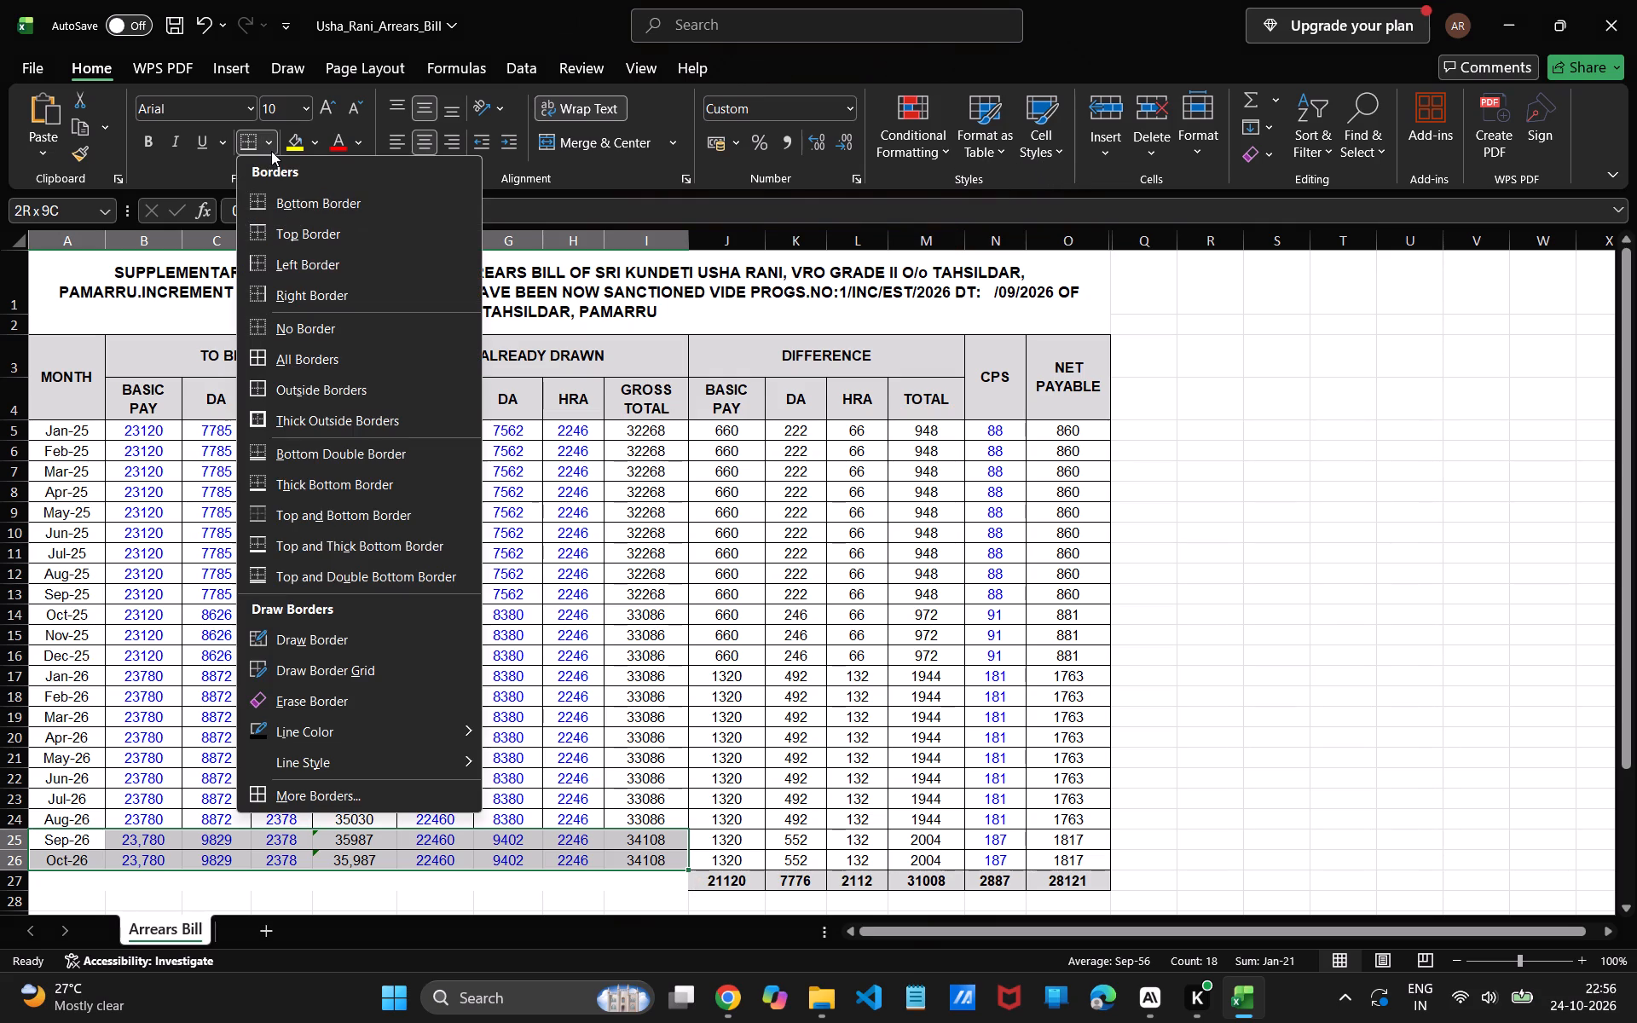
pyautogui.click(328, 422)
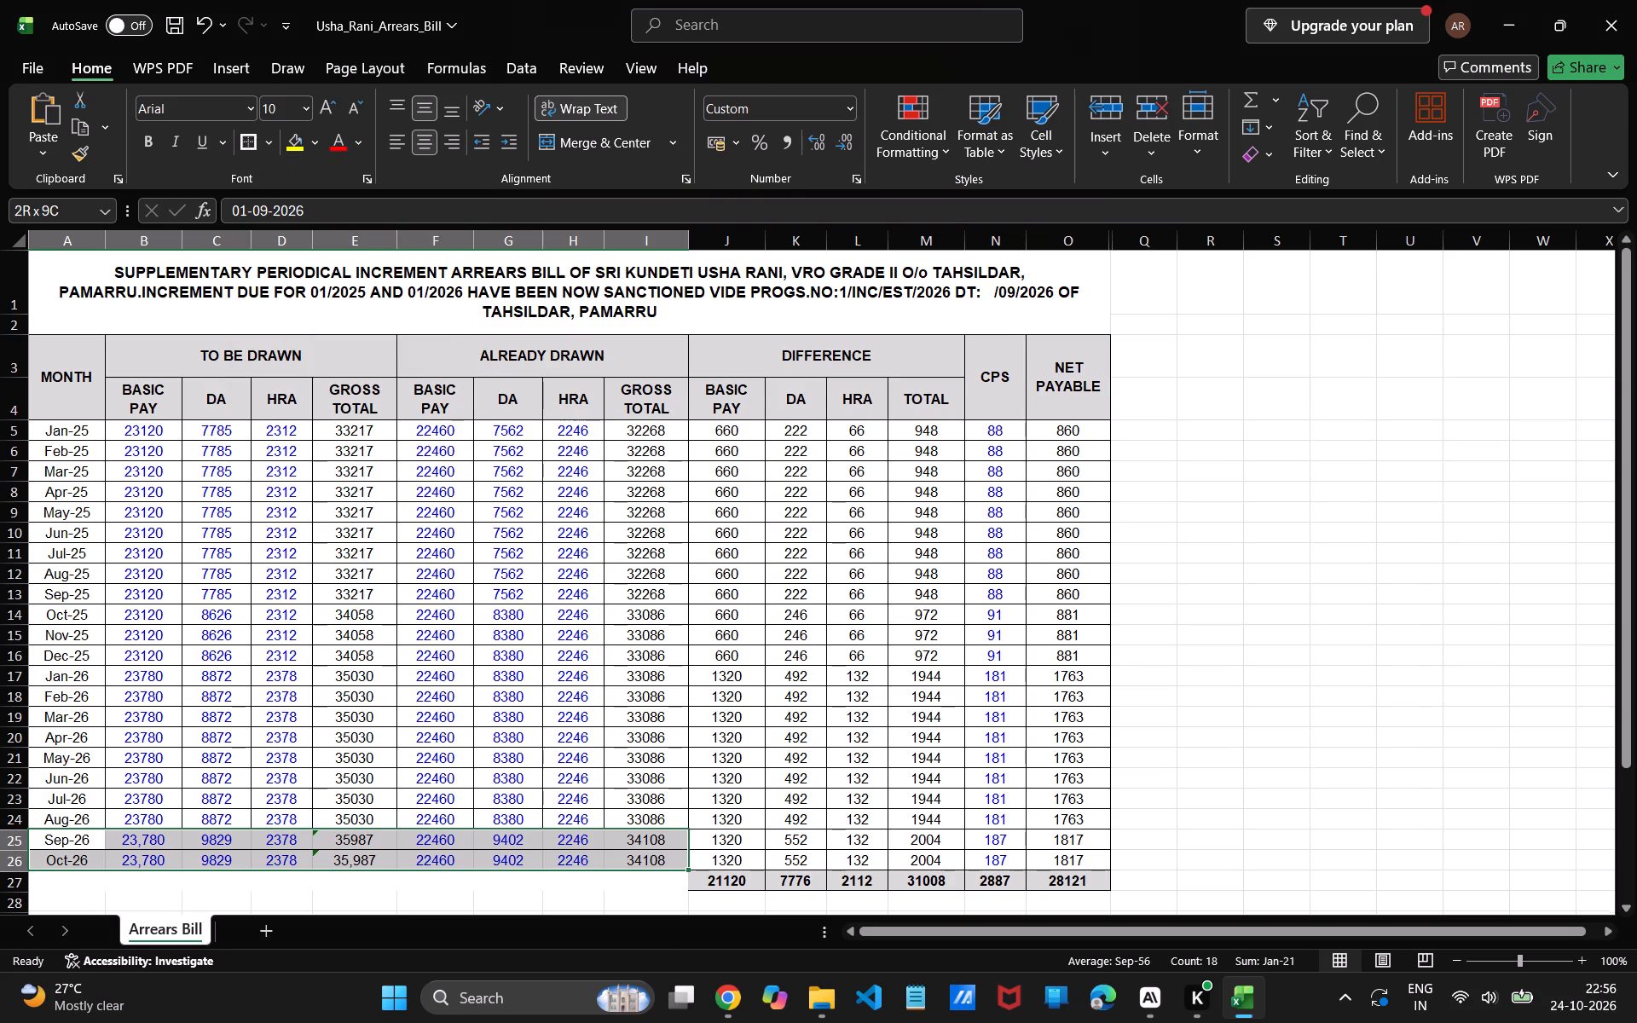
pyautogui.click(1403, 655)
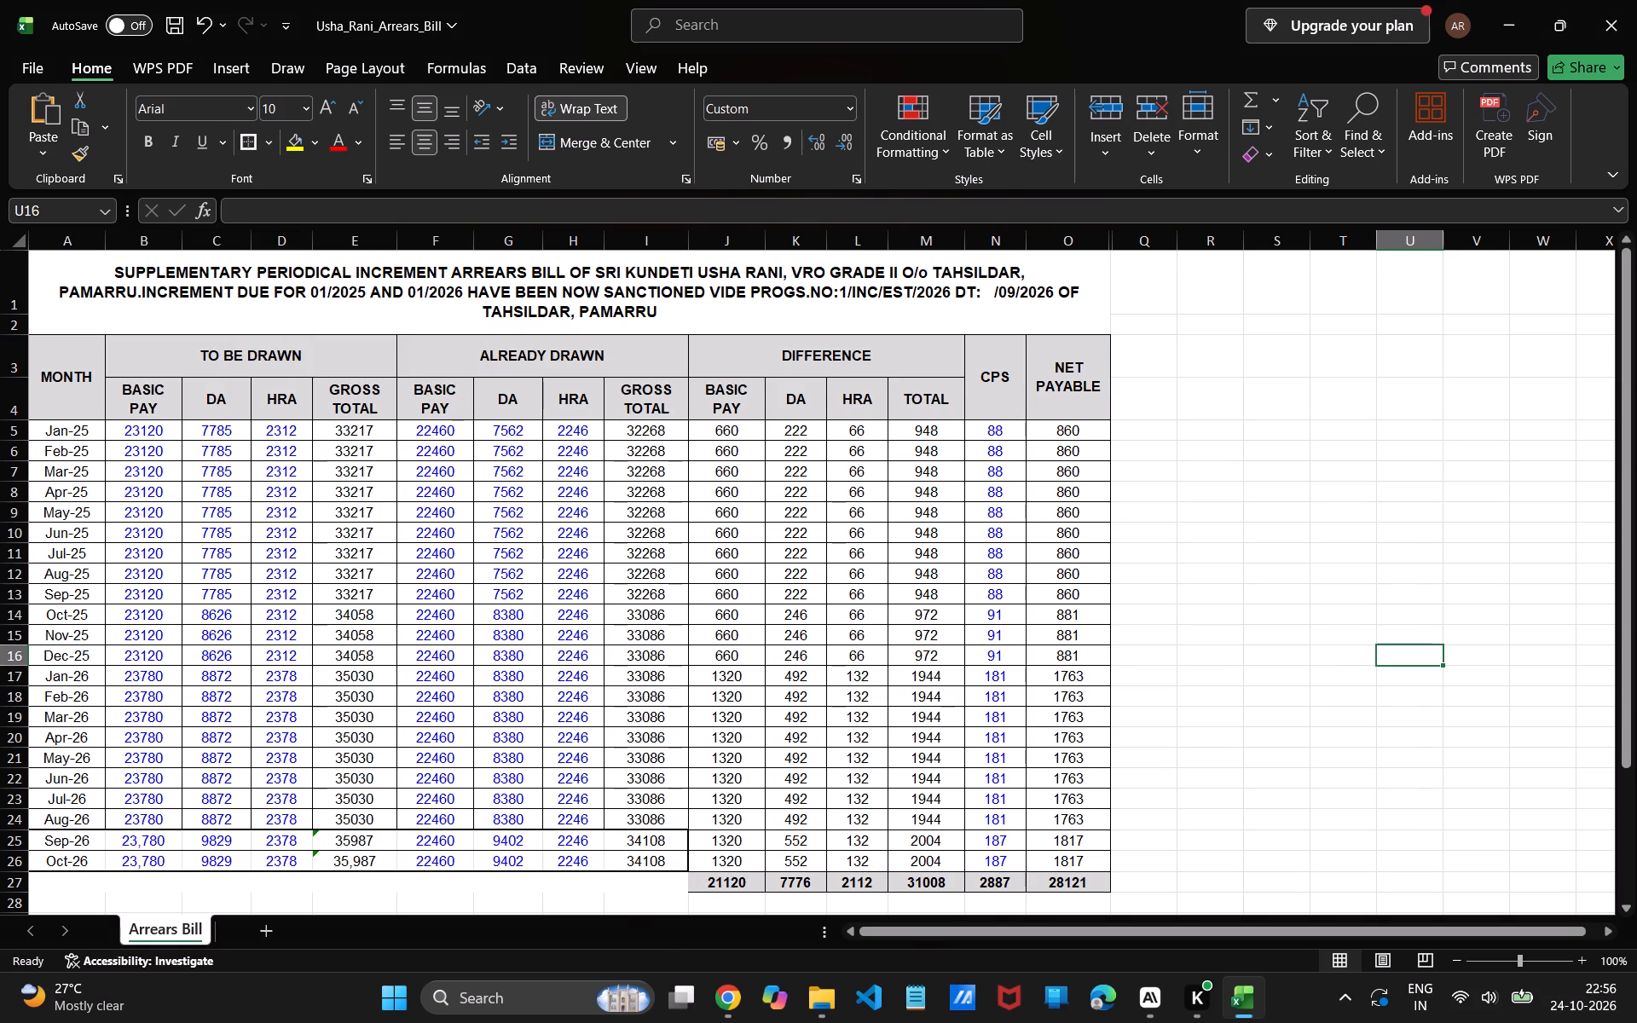
# Apply all borders to the Sep-26 and Oct-26 rows, from the Month column through the Already Drawn gross total.
pyautogui.click(616, 868)
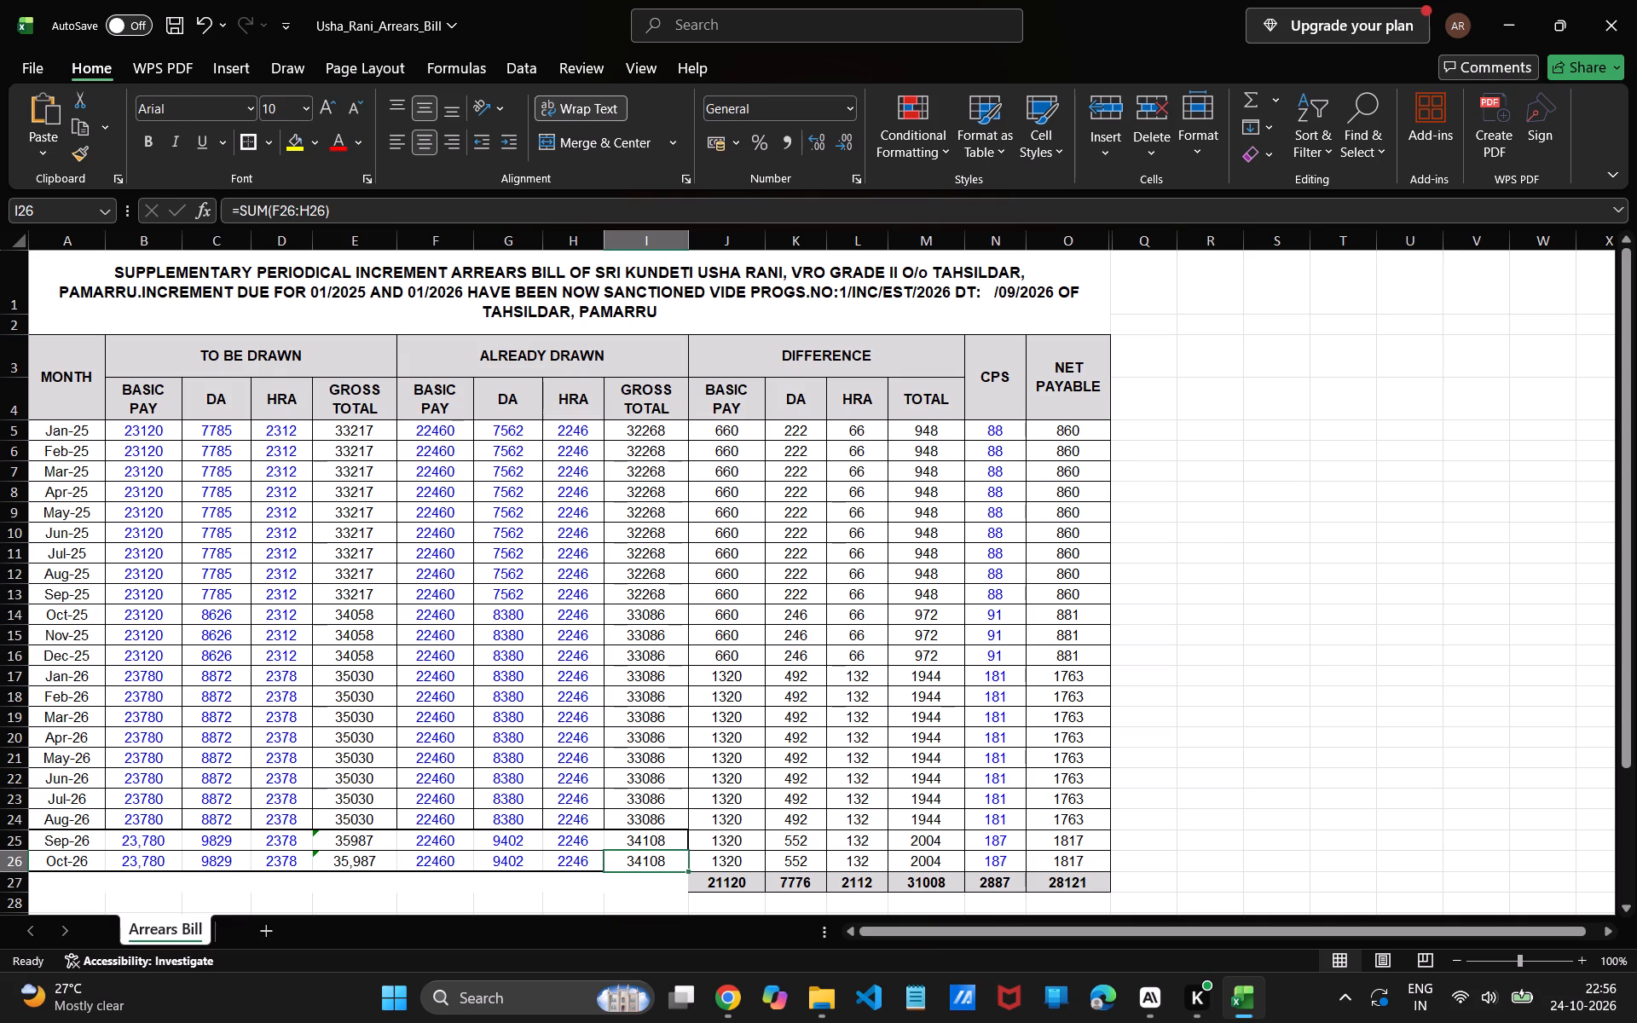
pyautogui.hotkey('shift', 'Up')
pyautogui.hotkey('shift', 'Left')
pyautogui.hotkey('shift', 'Left')
pyautogui.hotkey('shift', 'Left')
pyautogui.hotkey('shift', 'Left')
pyautogui.hotkey('shift', 'Left')
pyautogui.hotkey('shift', 'Left')
pyautogui.hotkey('shift', 'Left')
pyautogui.hotkey('shift', 'Left')
pyautogui.hotkey('shift', 'Left')
pyautogui.hotkey('shift', 'Left')
pyautogui.hotkey('shift', 'Left')
pyautogui.hotkey('shift', 'Left')
pyautogui.hotkey('shift', 'Left')
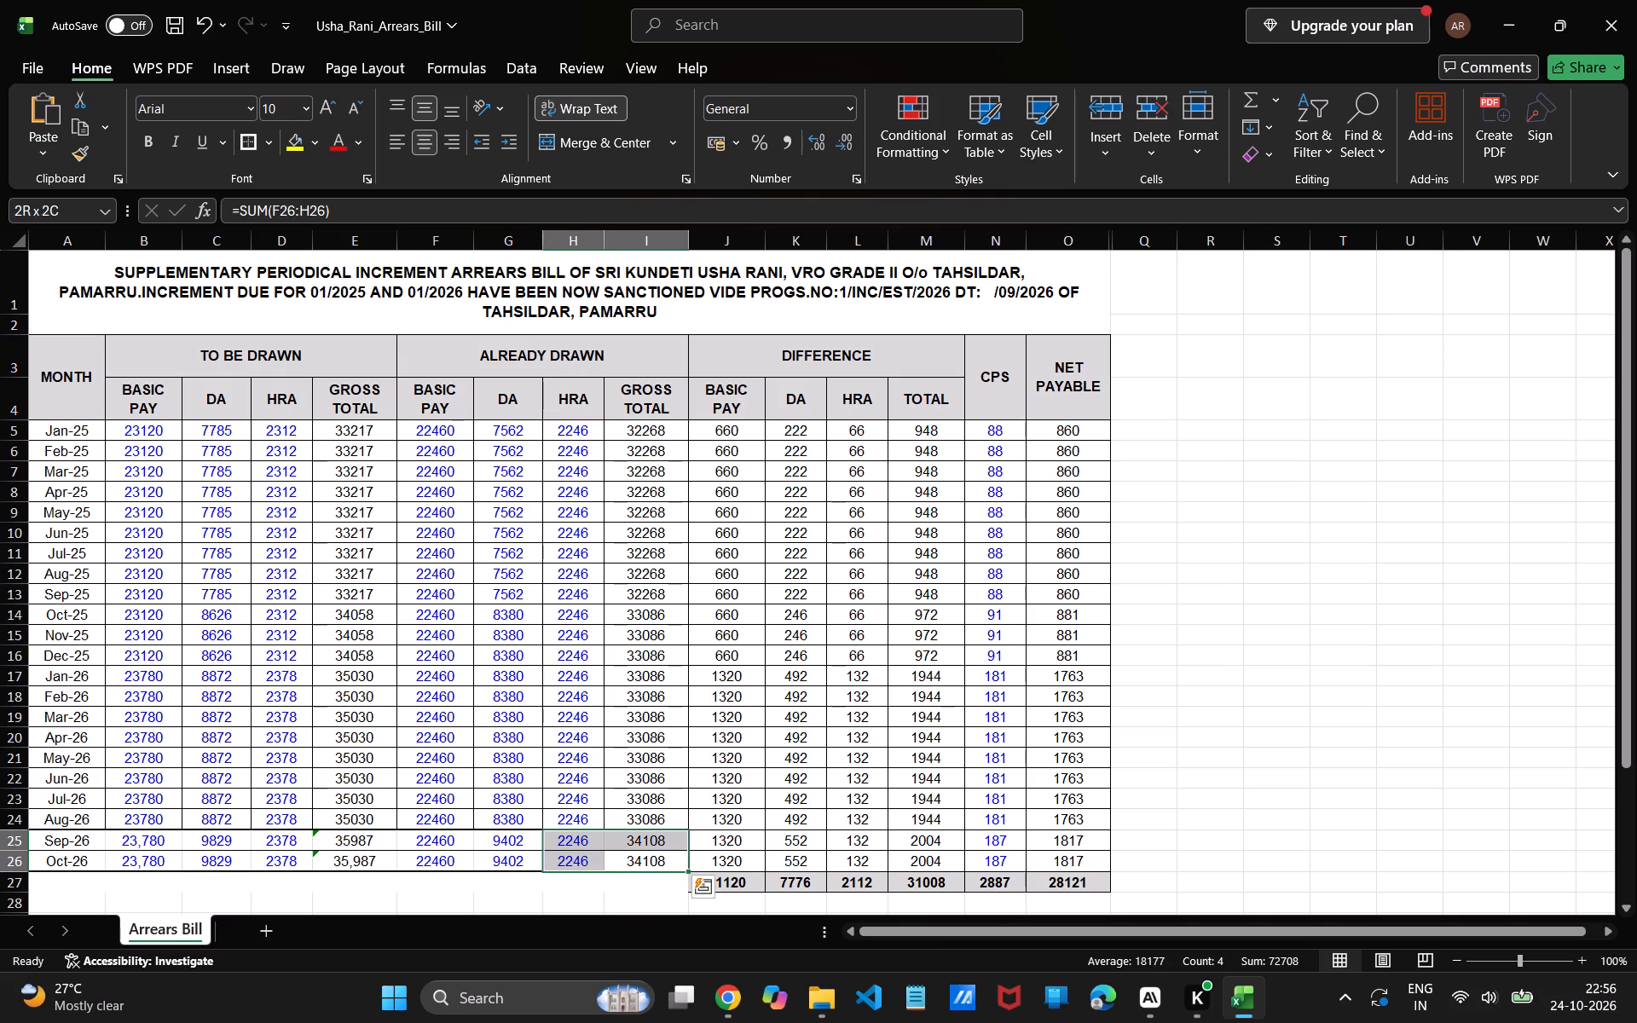
pyautogui.hotkey('shift', 'Right')
pyautogui.hotkey('shift', 'Left')
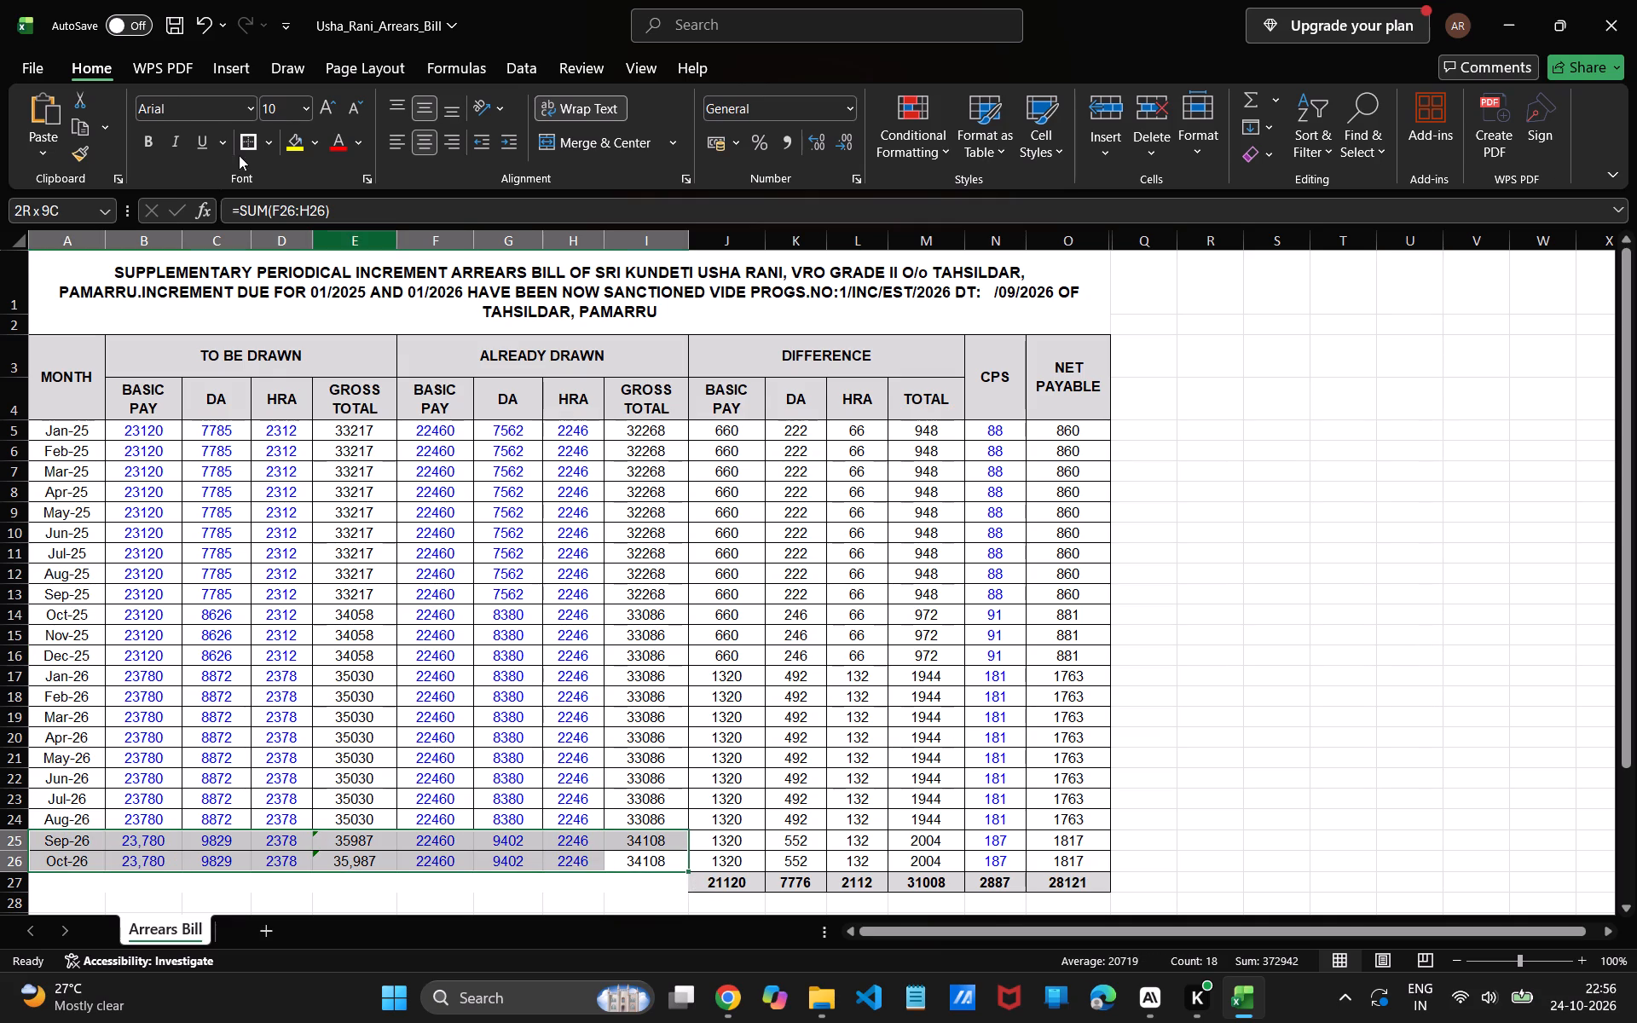
pyautogui.click(264, 136)
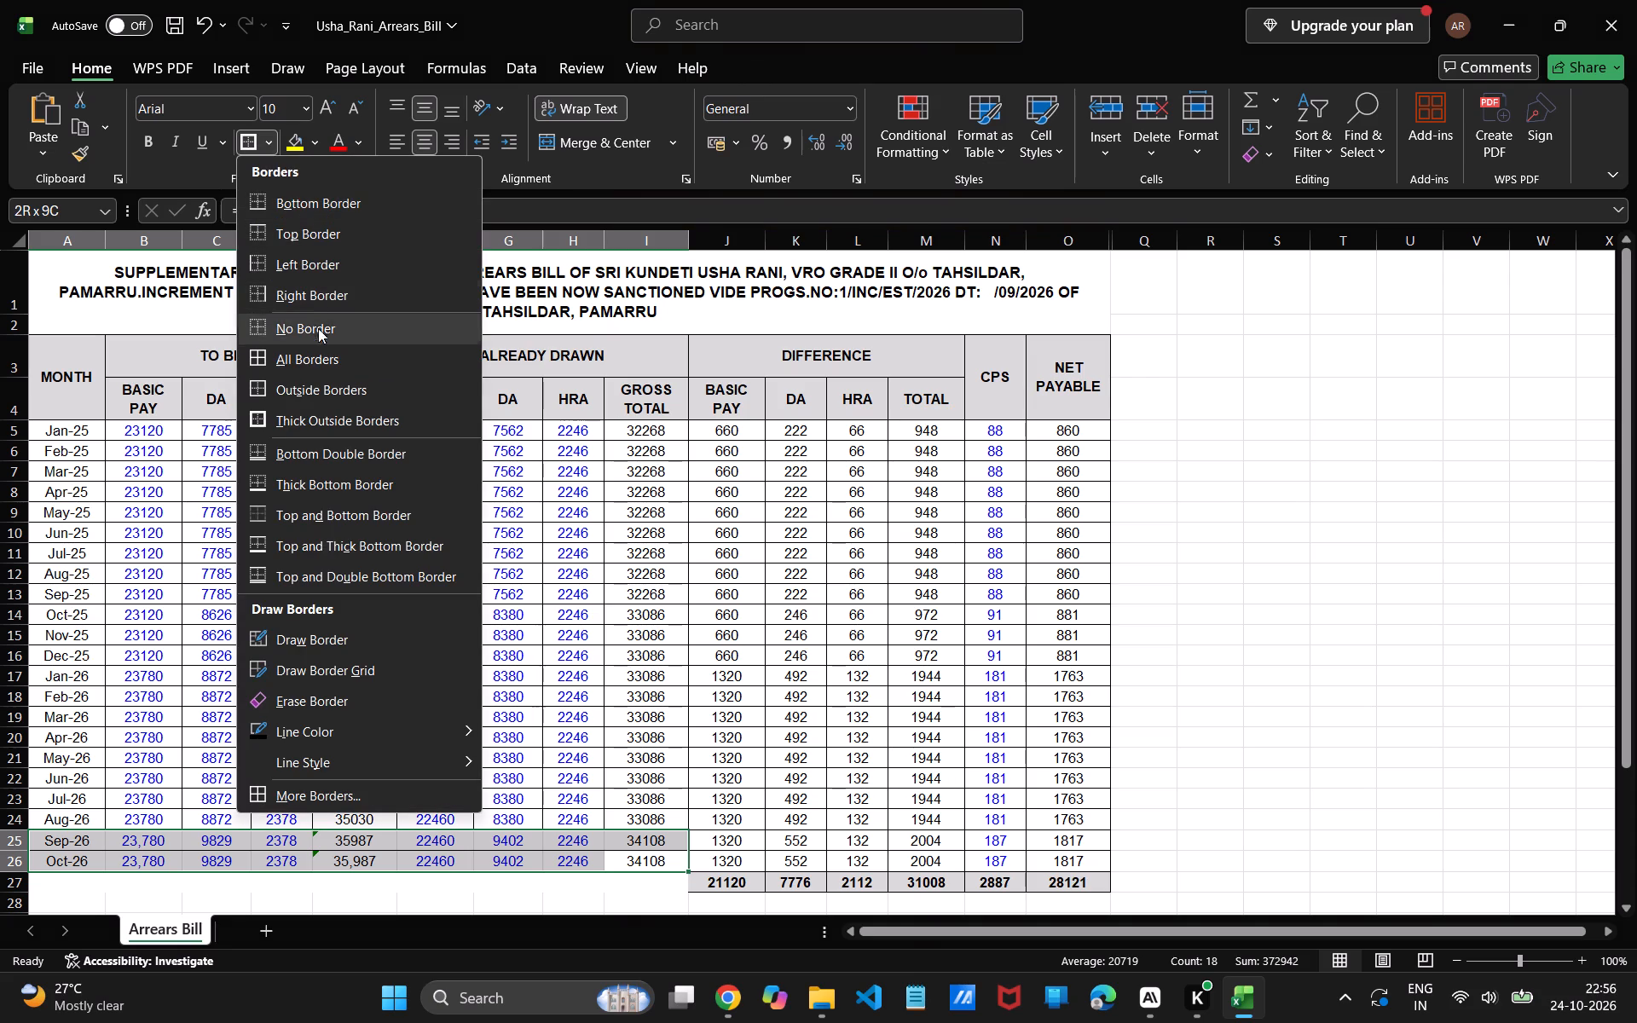
pyautogui.click(314, 355)
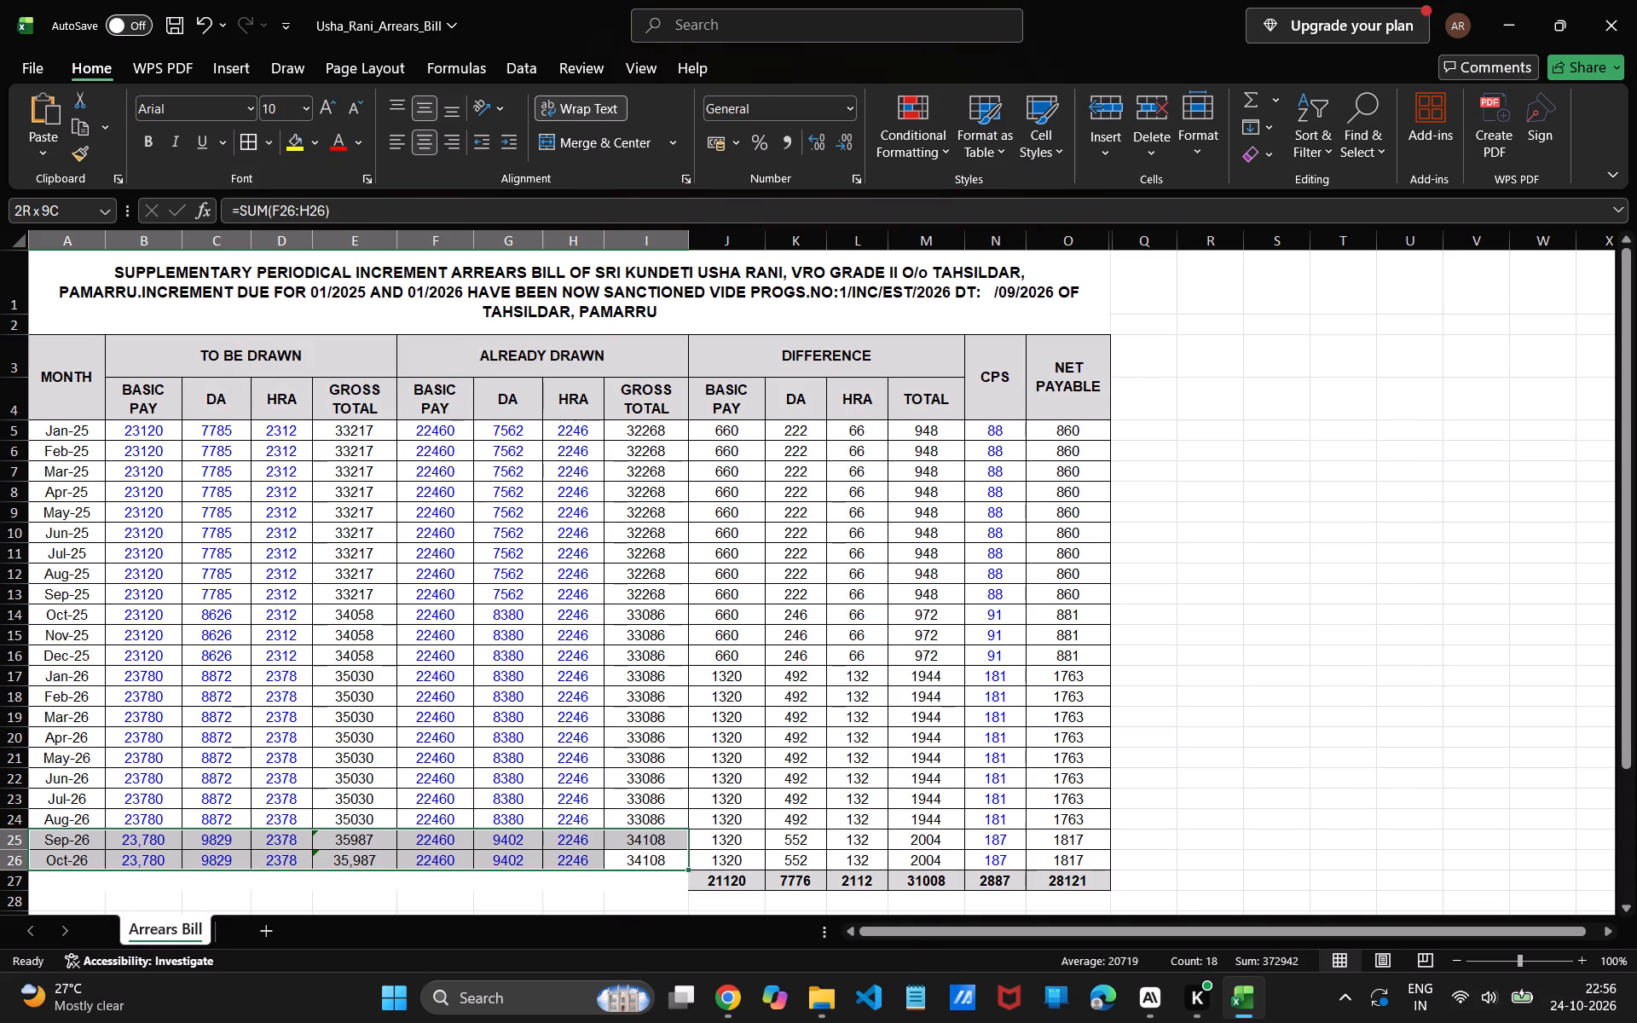
pyautogui.click(1531, 609)
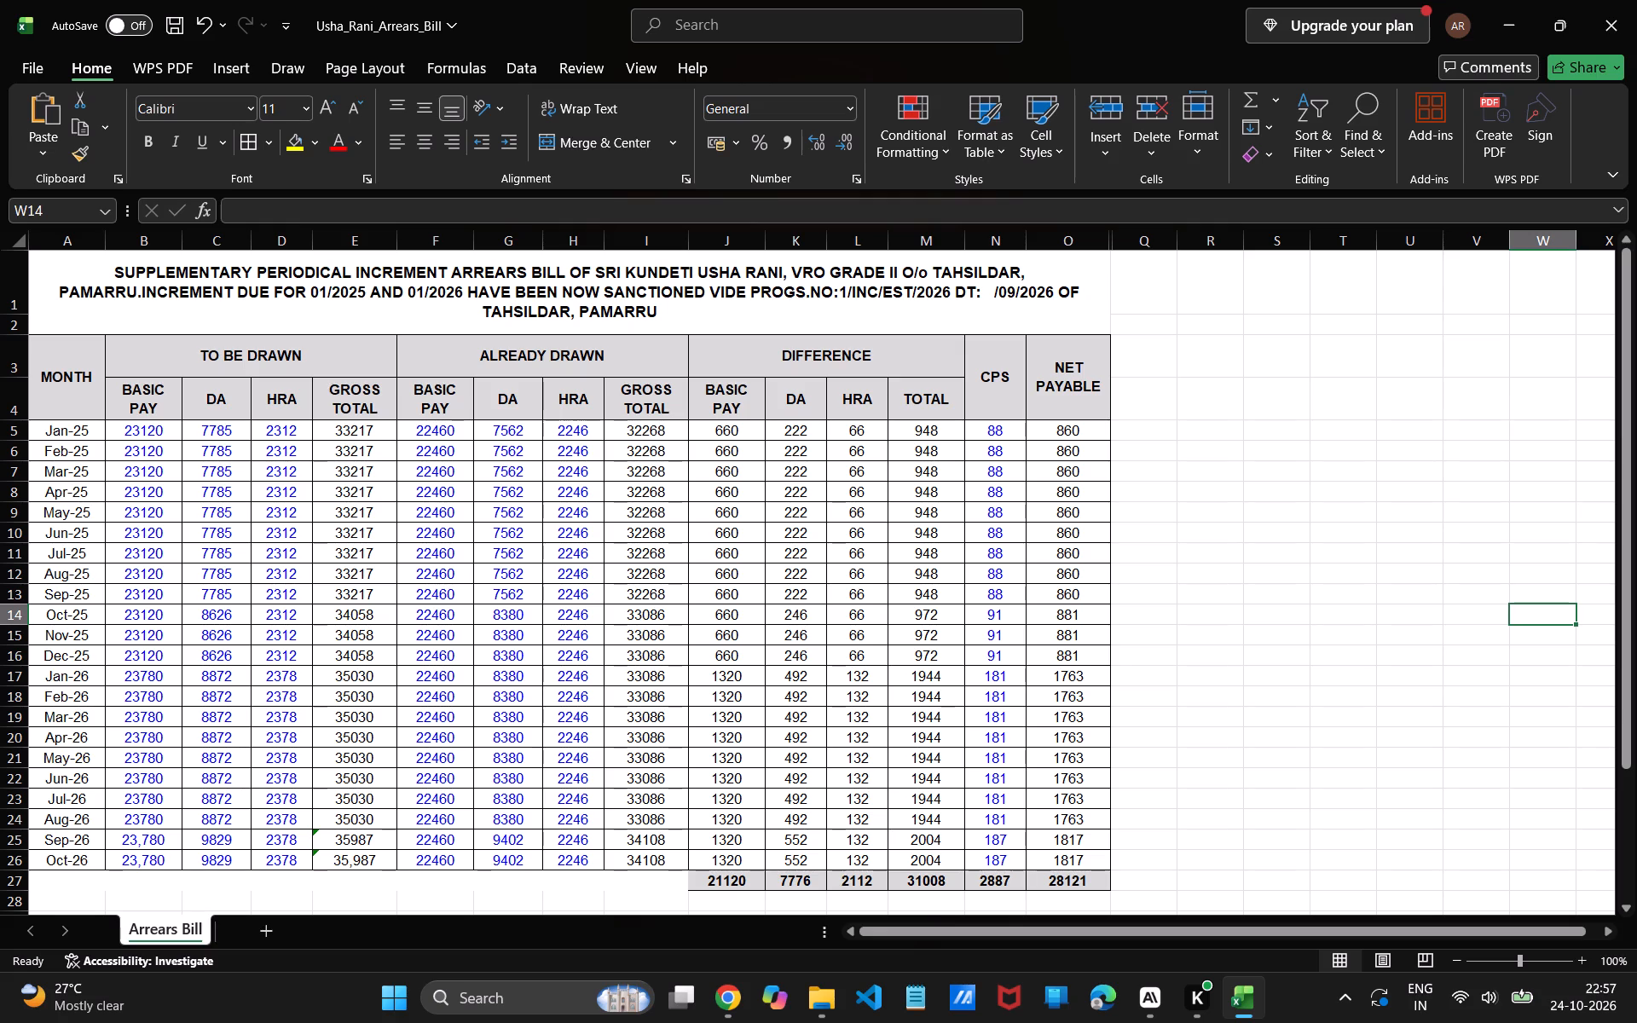
# Save the arrears bill workbook.
pyautogui.hotkey('ctrl', 's')
# Save a PDF copy of the arrears bill in the Downloads folder under the same file name and look over the published page.
pyautogui.click(32, 53)
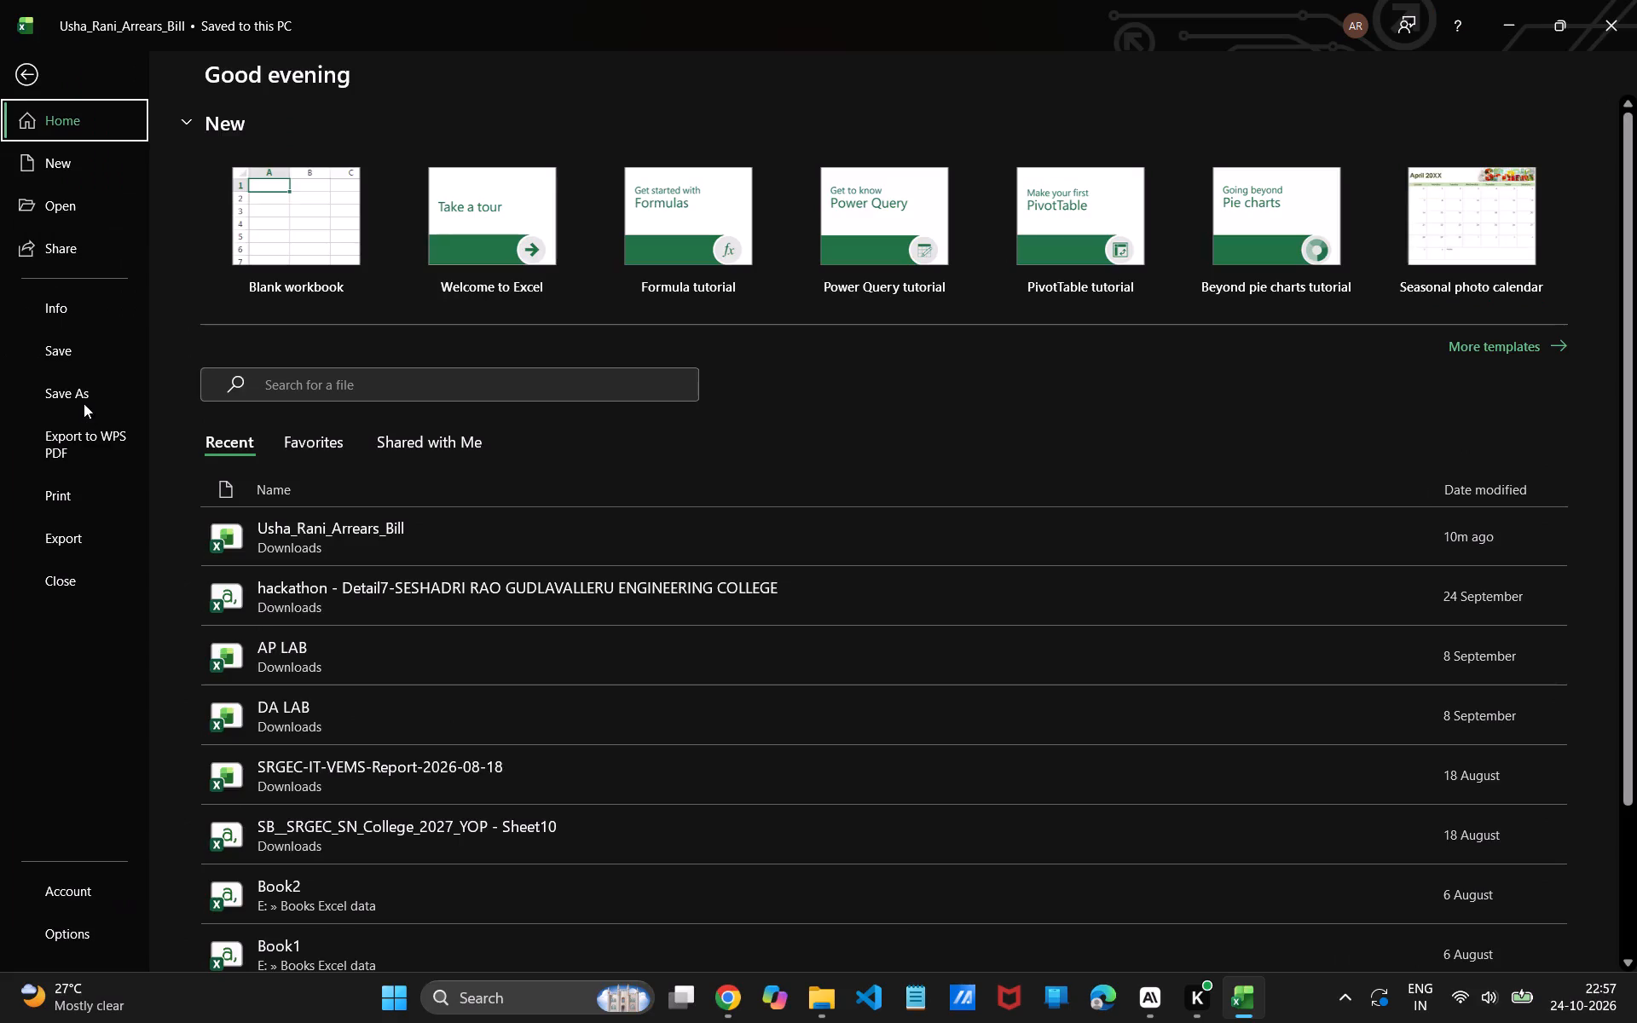
pyautogui.click(88, 388)
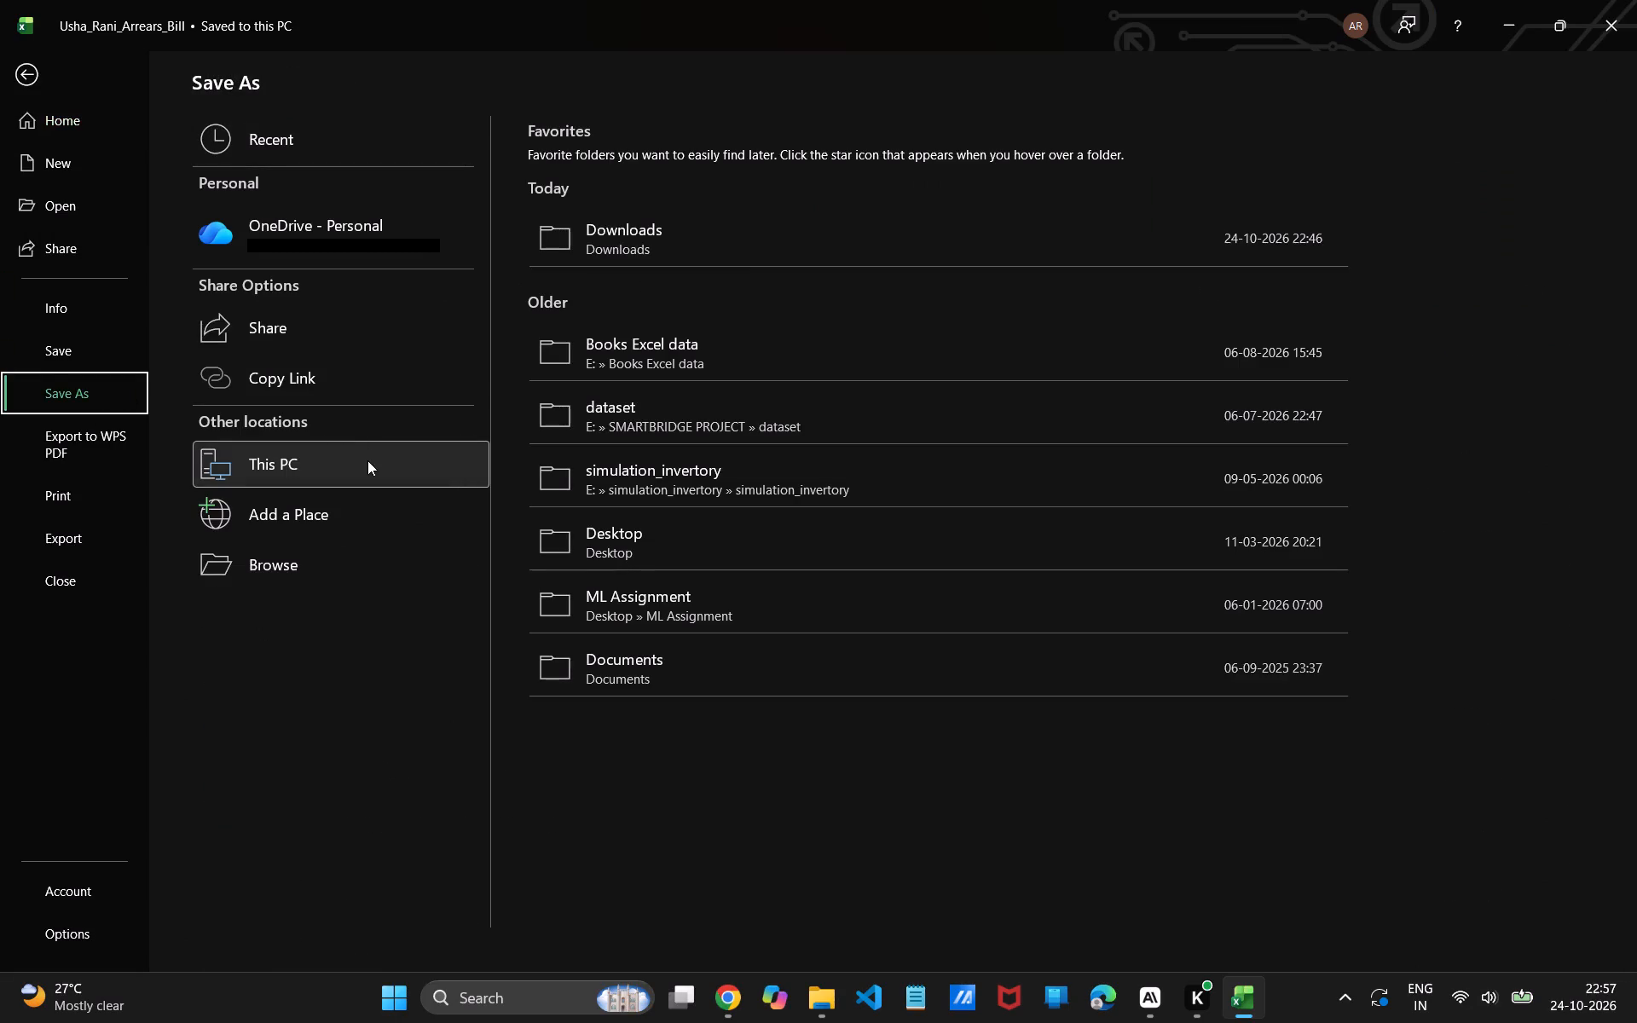
pyautogui.click(710, 246)
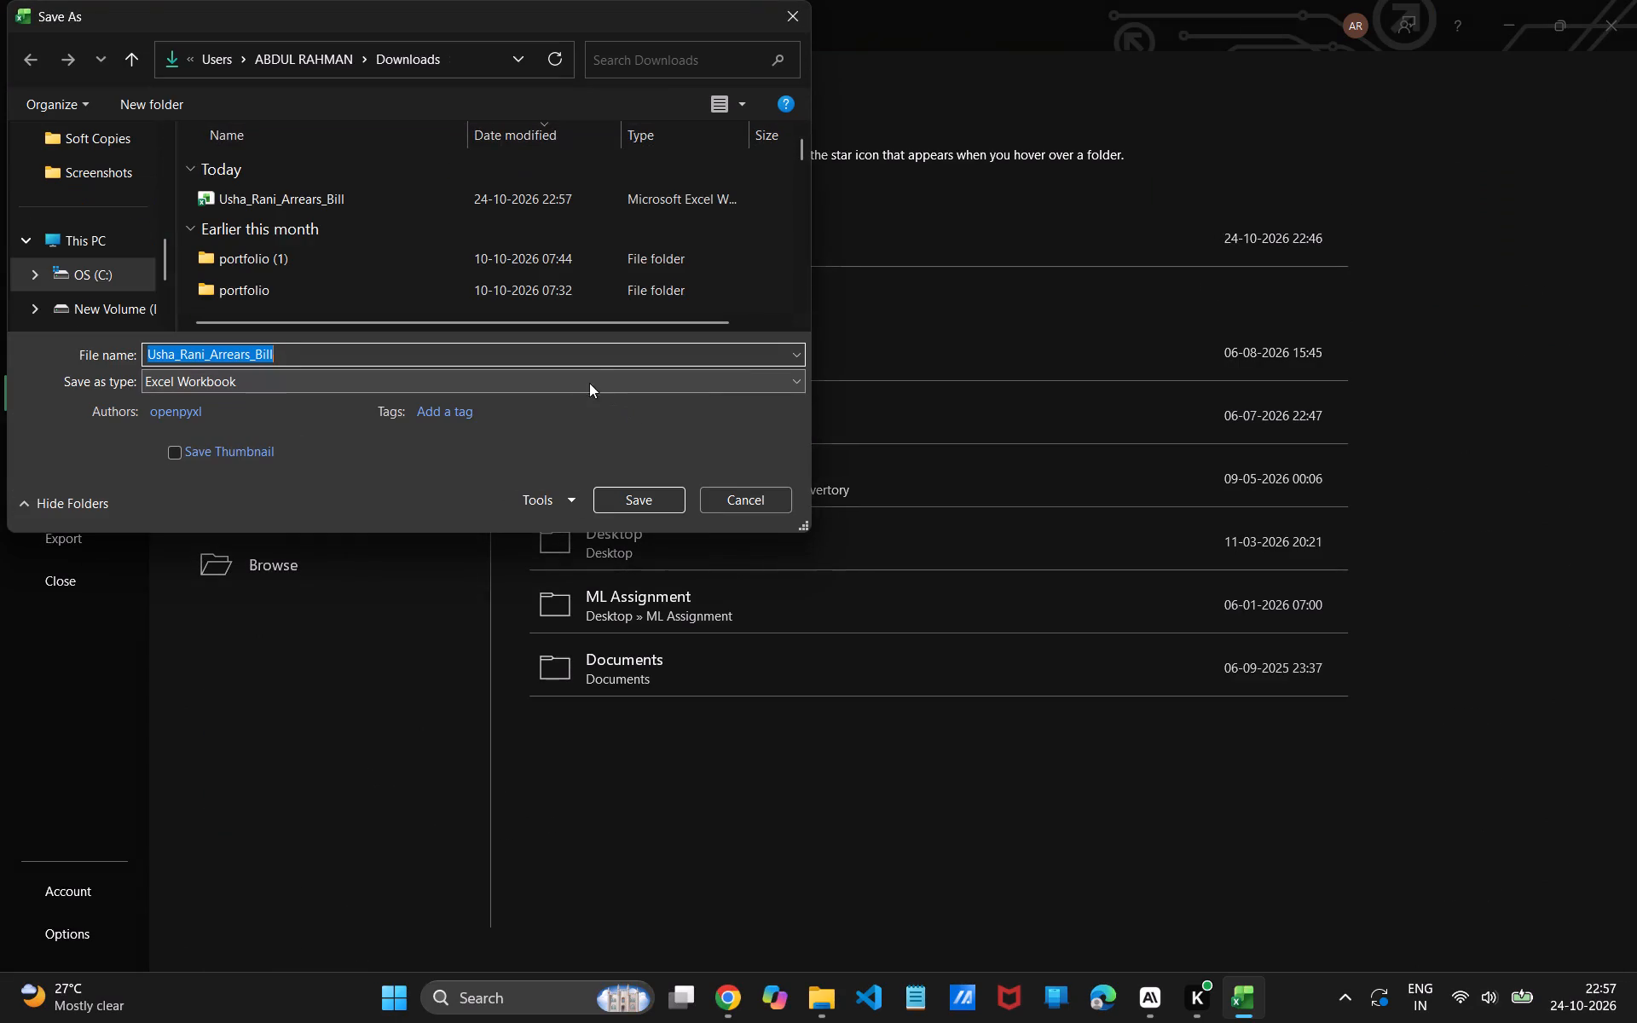
pyautogui.click(566, 379)
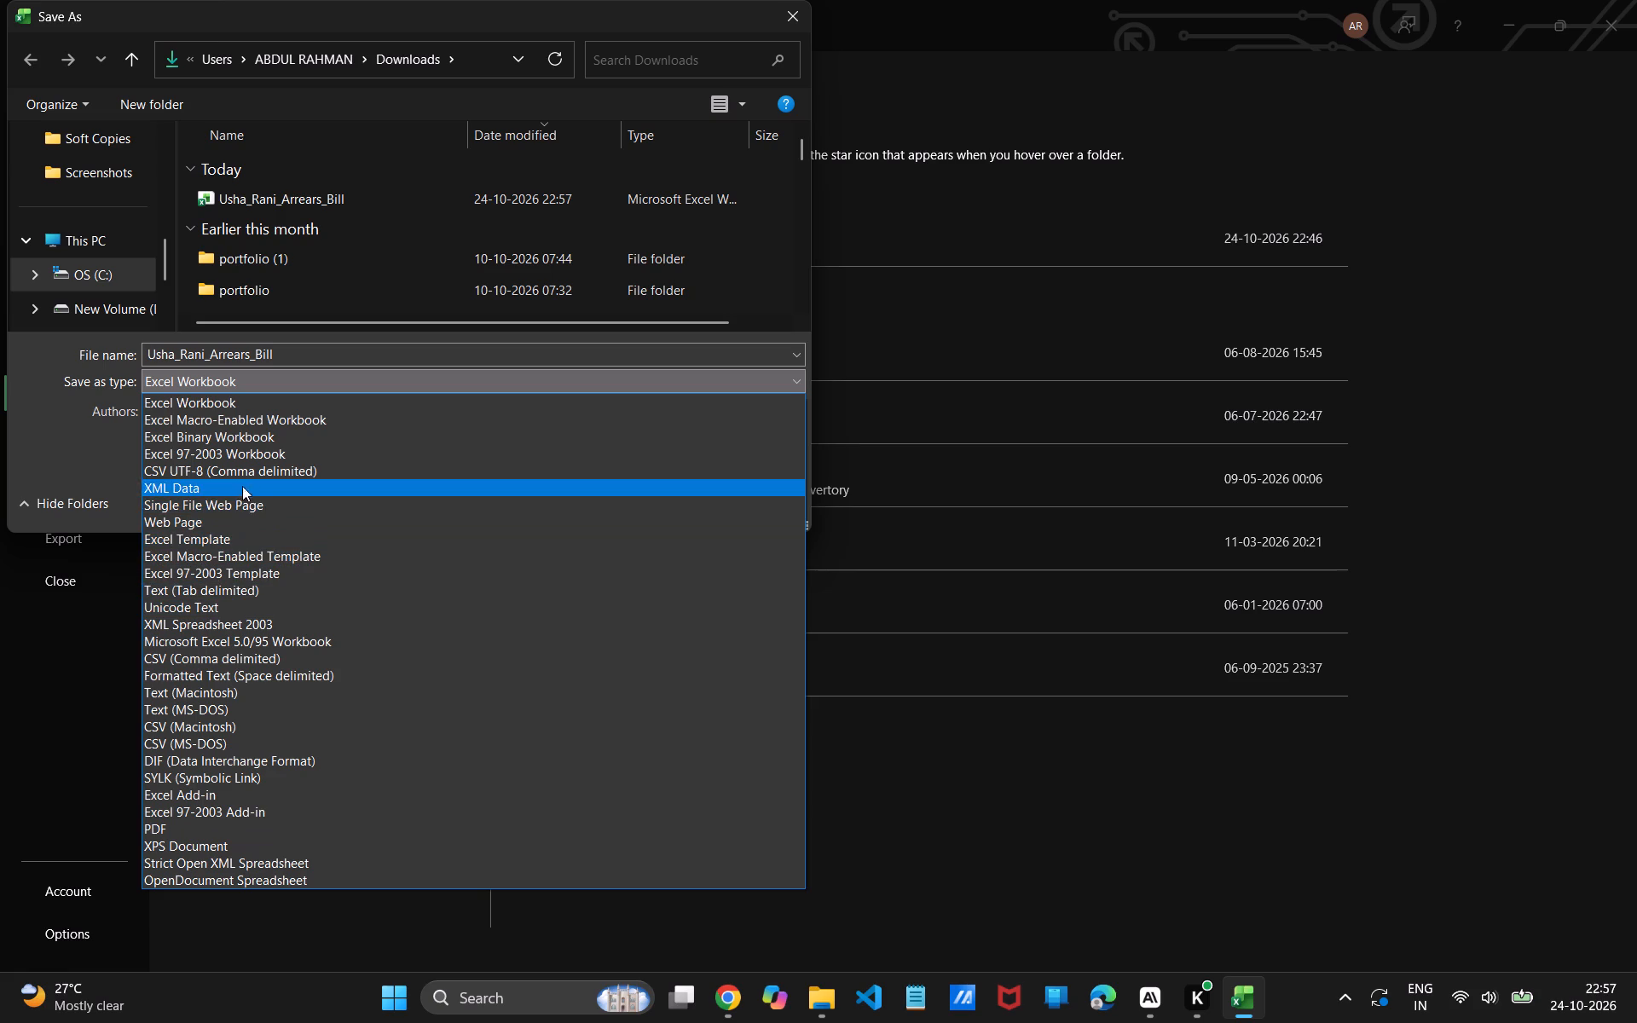
pyautogui.click(191, 822)
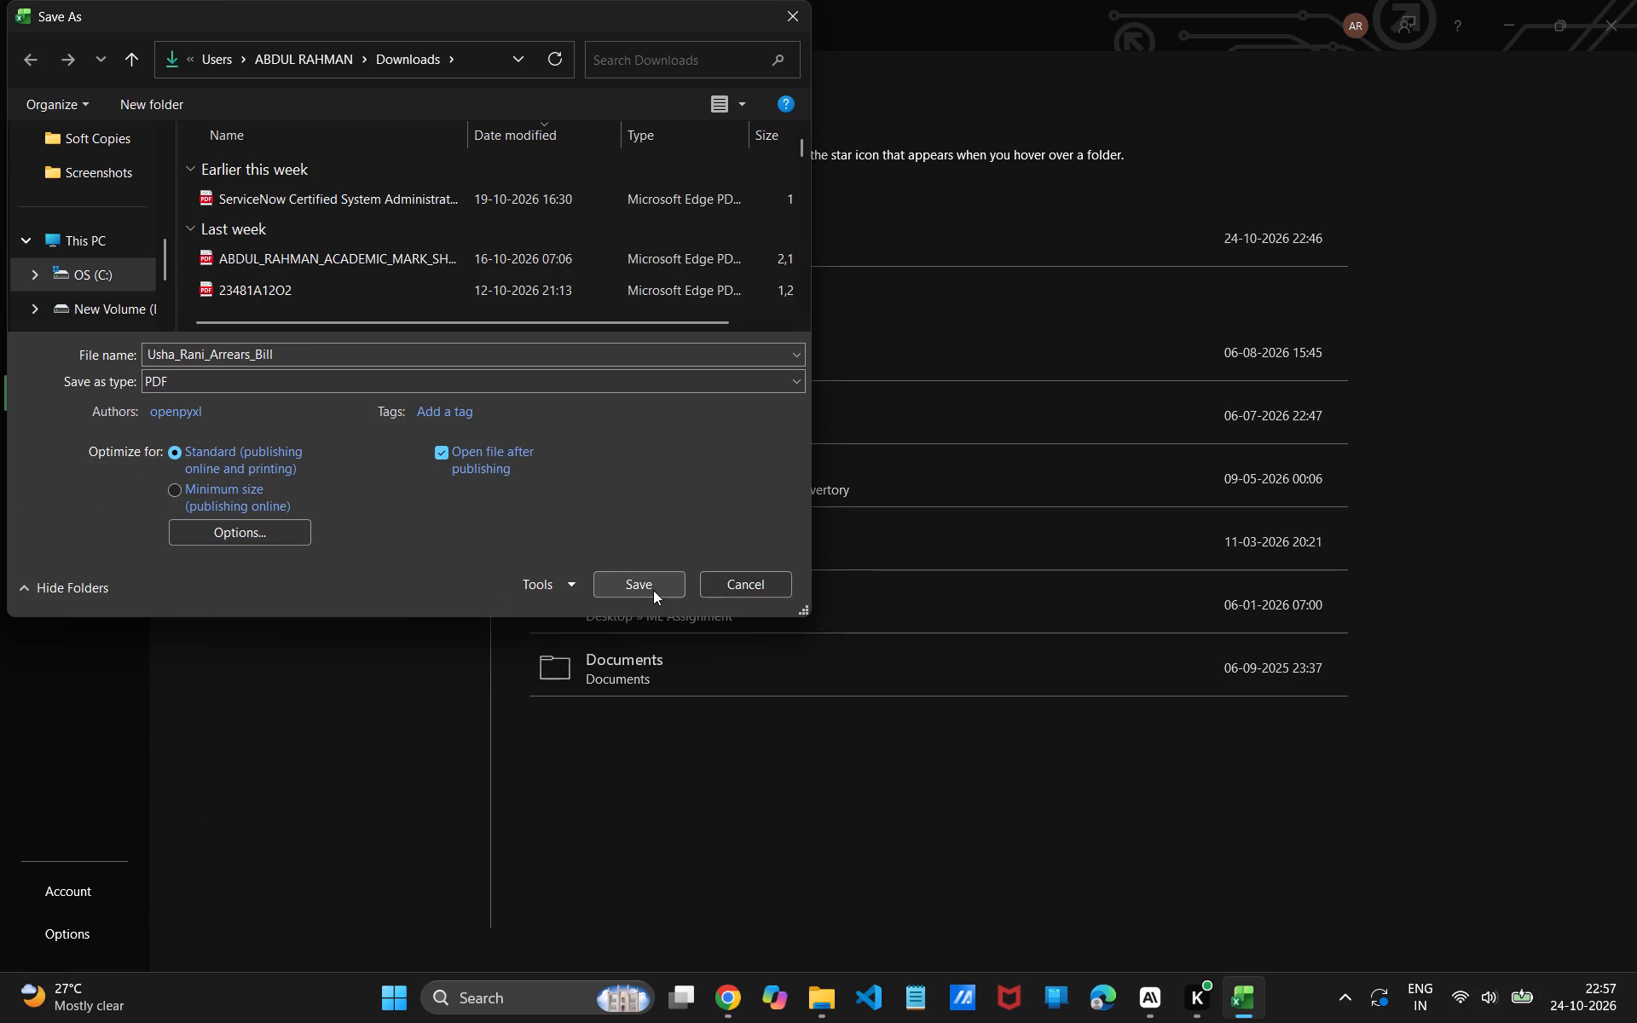
pyautogui.click(653, 590)
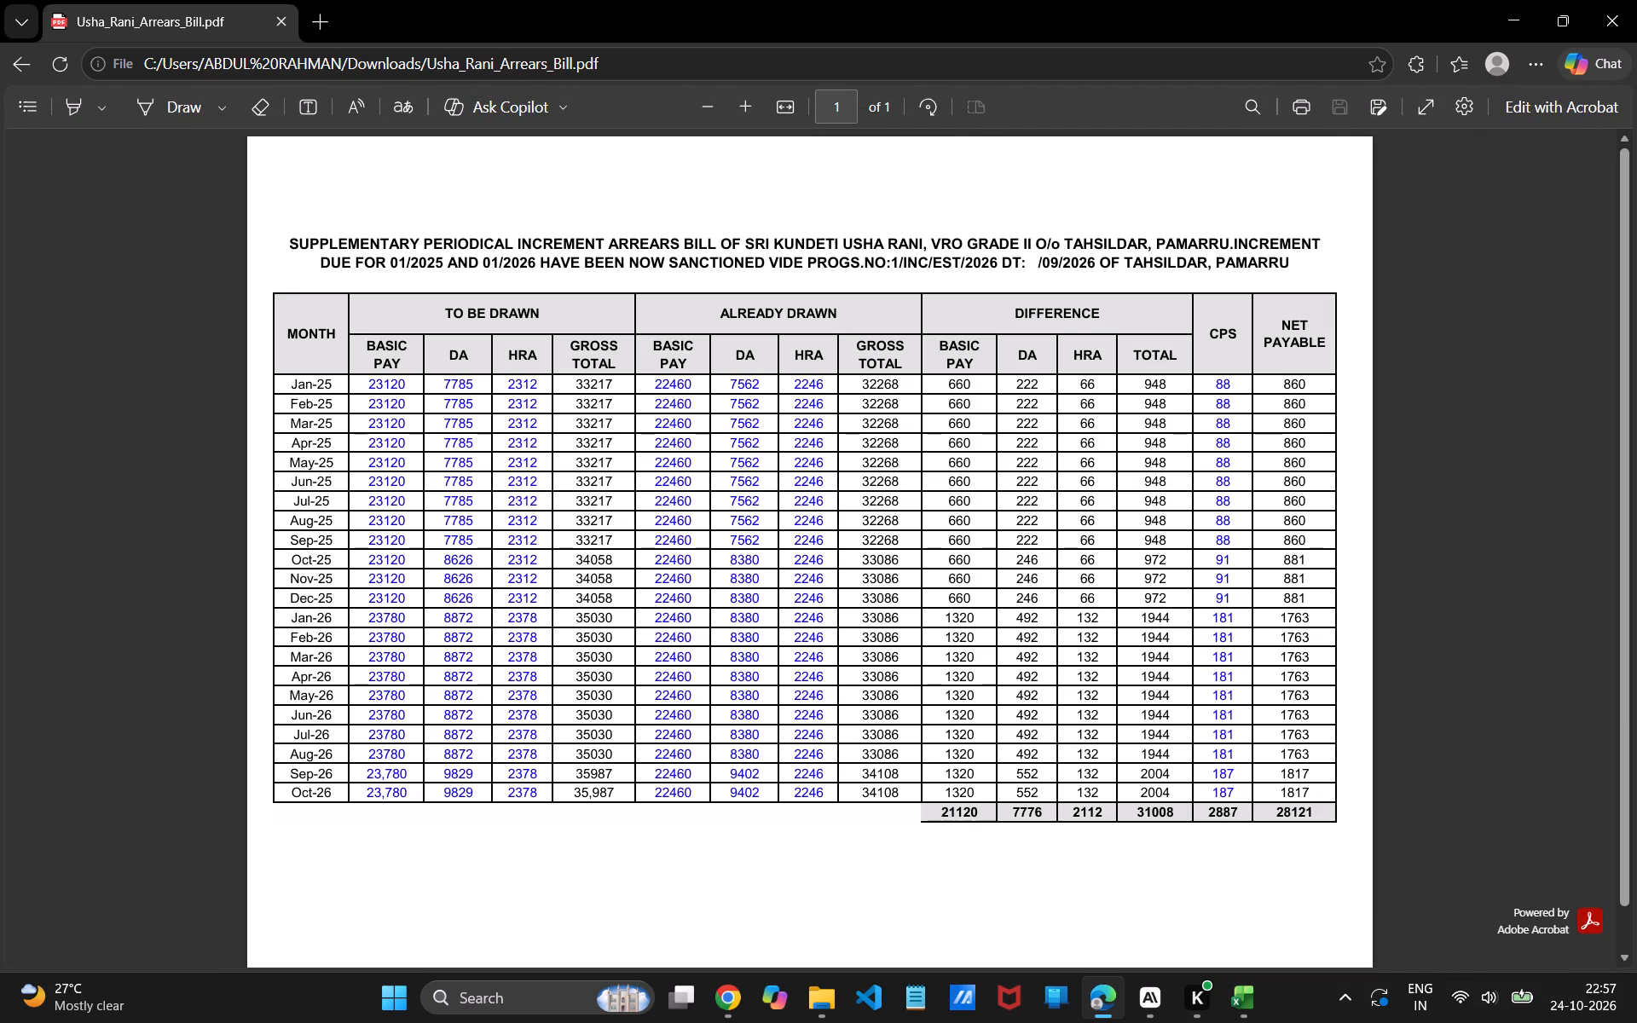
pyautogui.scroll(-2, 749, 551)
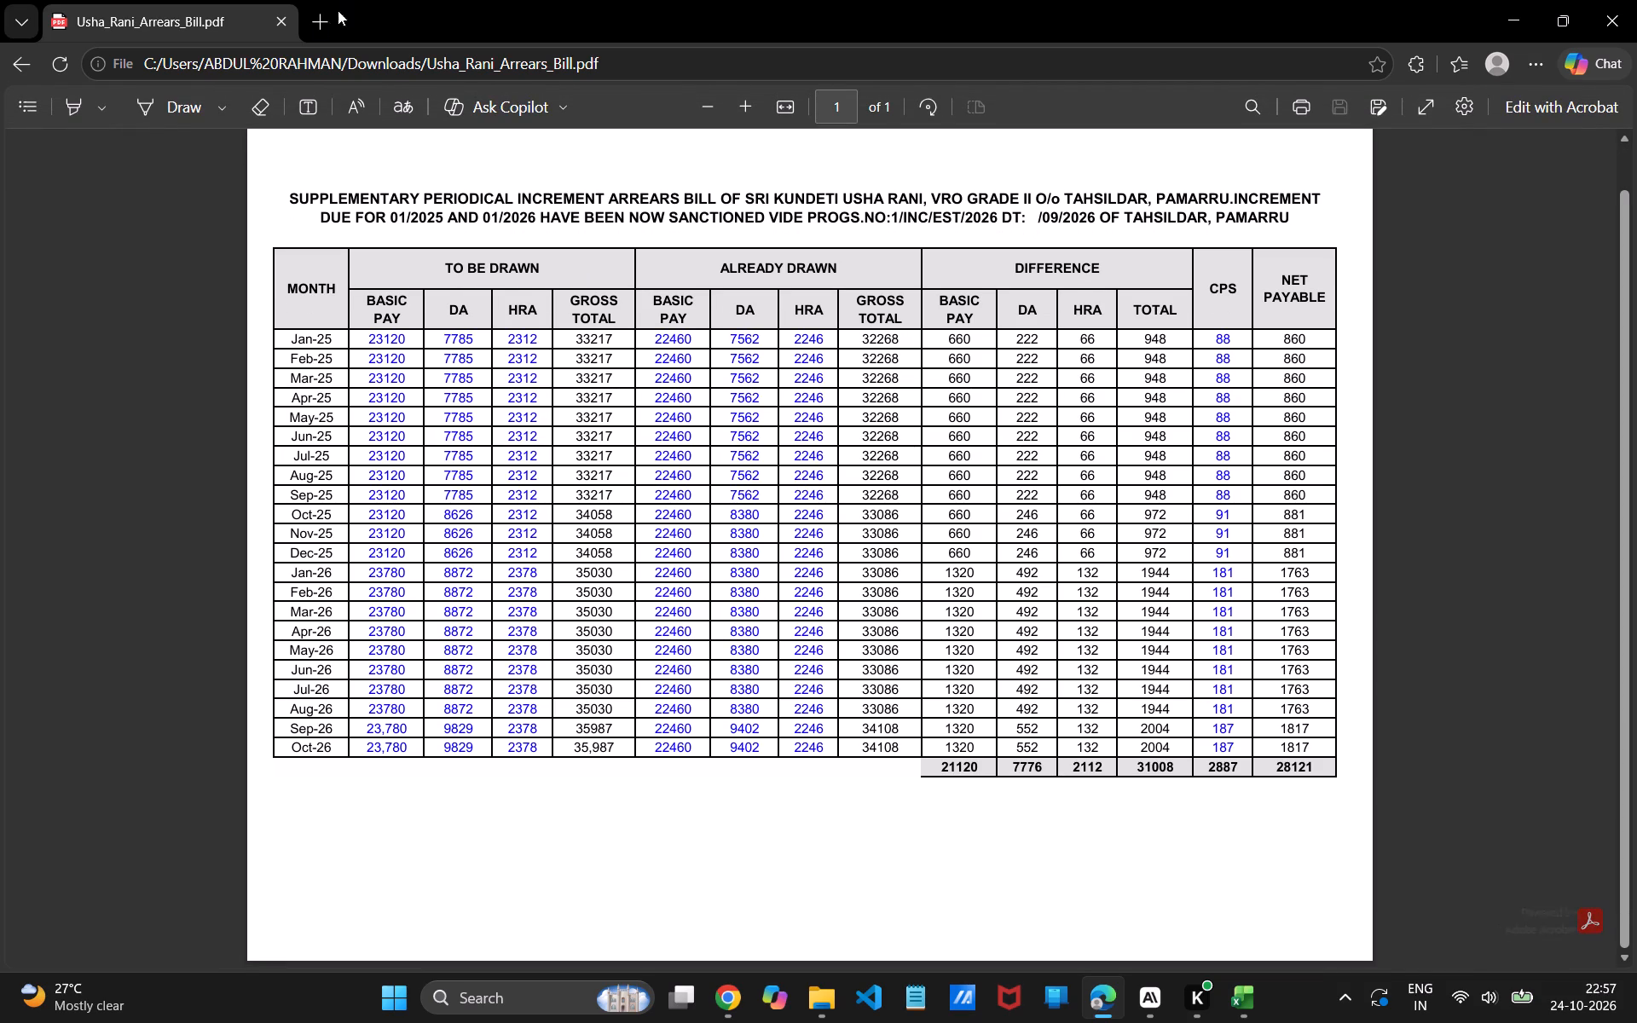
# Search the web in a new browser tab for "full form of pdf".
pyautogui.click(318, 24)
pyautogui.write('full form o')
pyautogui.write('g')
pyautogui.press('space')
pyautogui.press('BackSpace')
pyautogui.press('BackSpace')
pyautogui.write('f')
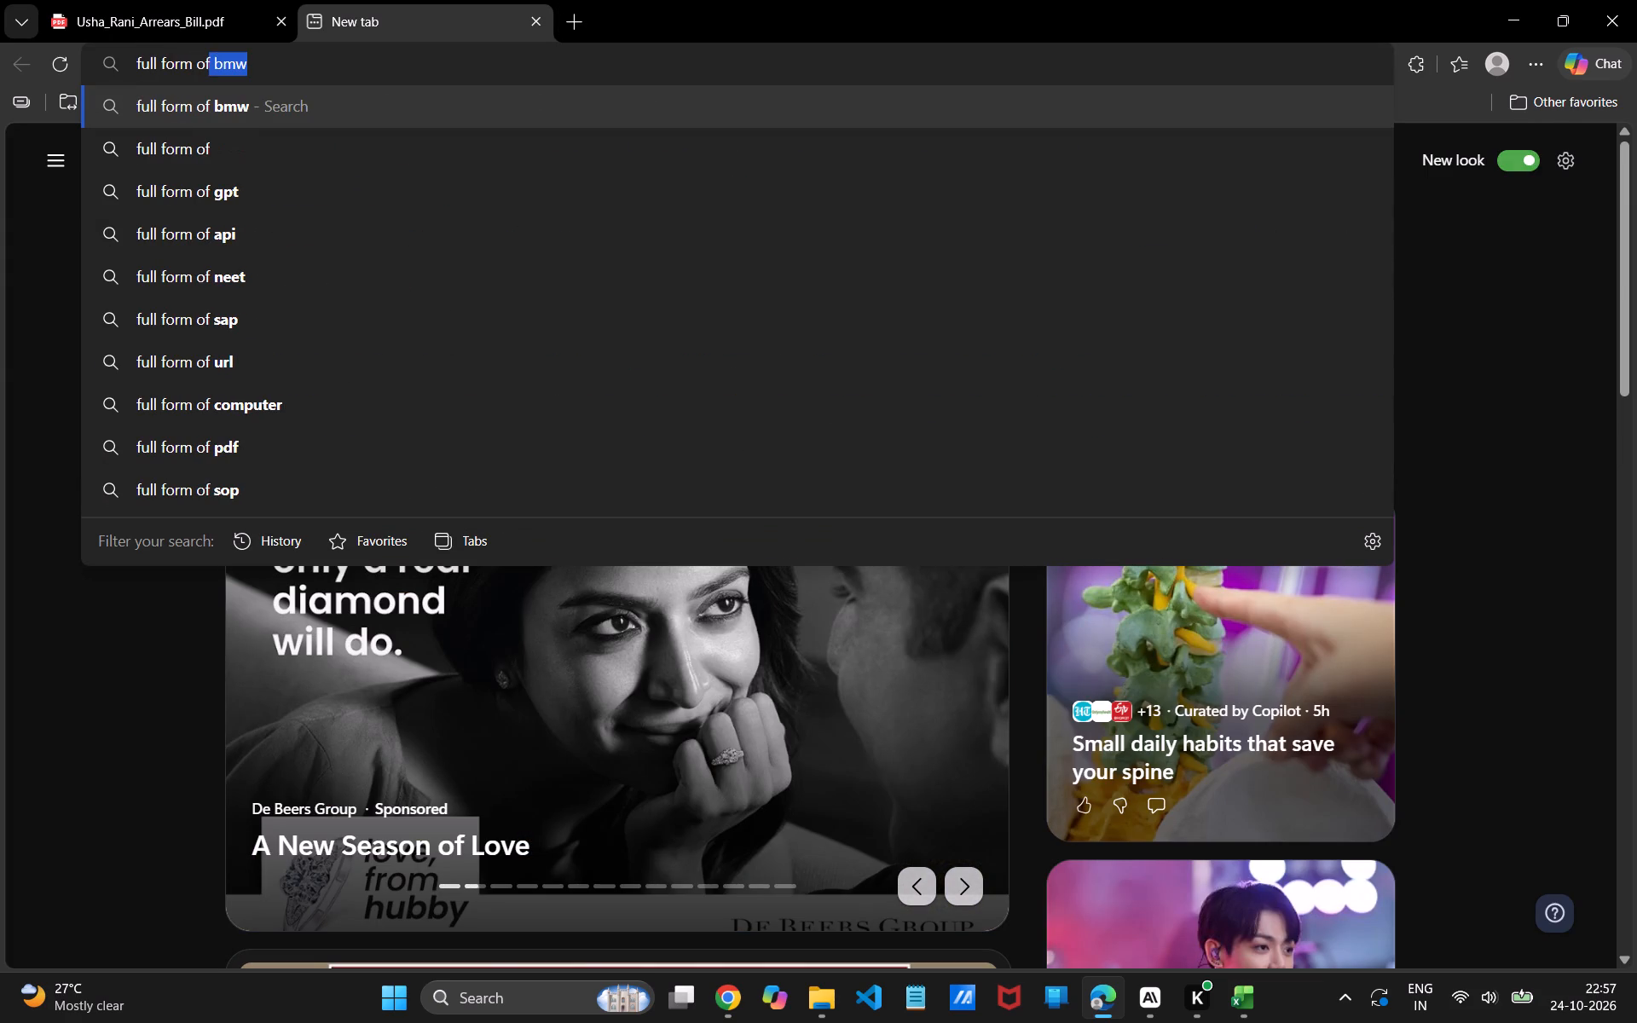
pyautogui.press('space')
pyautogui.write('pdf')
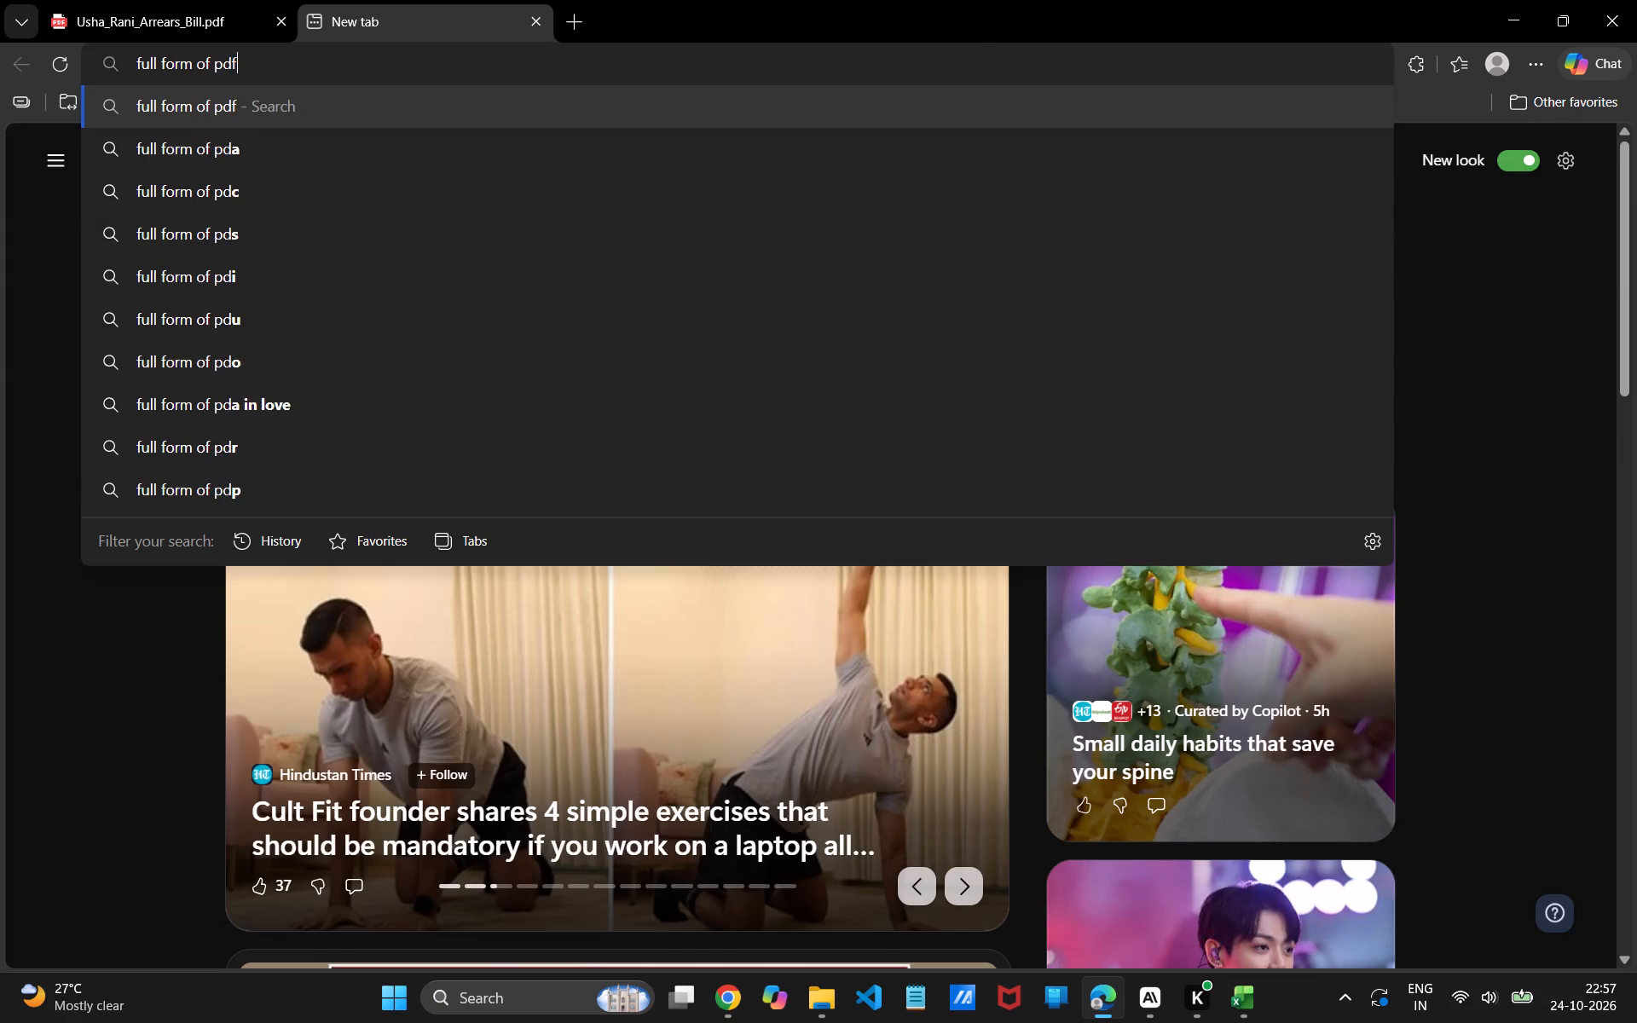
# Run the web search for "full form of pdf".
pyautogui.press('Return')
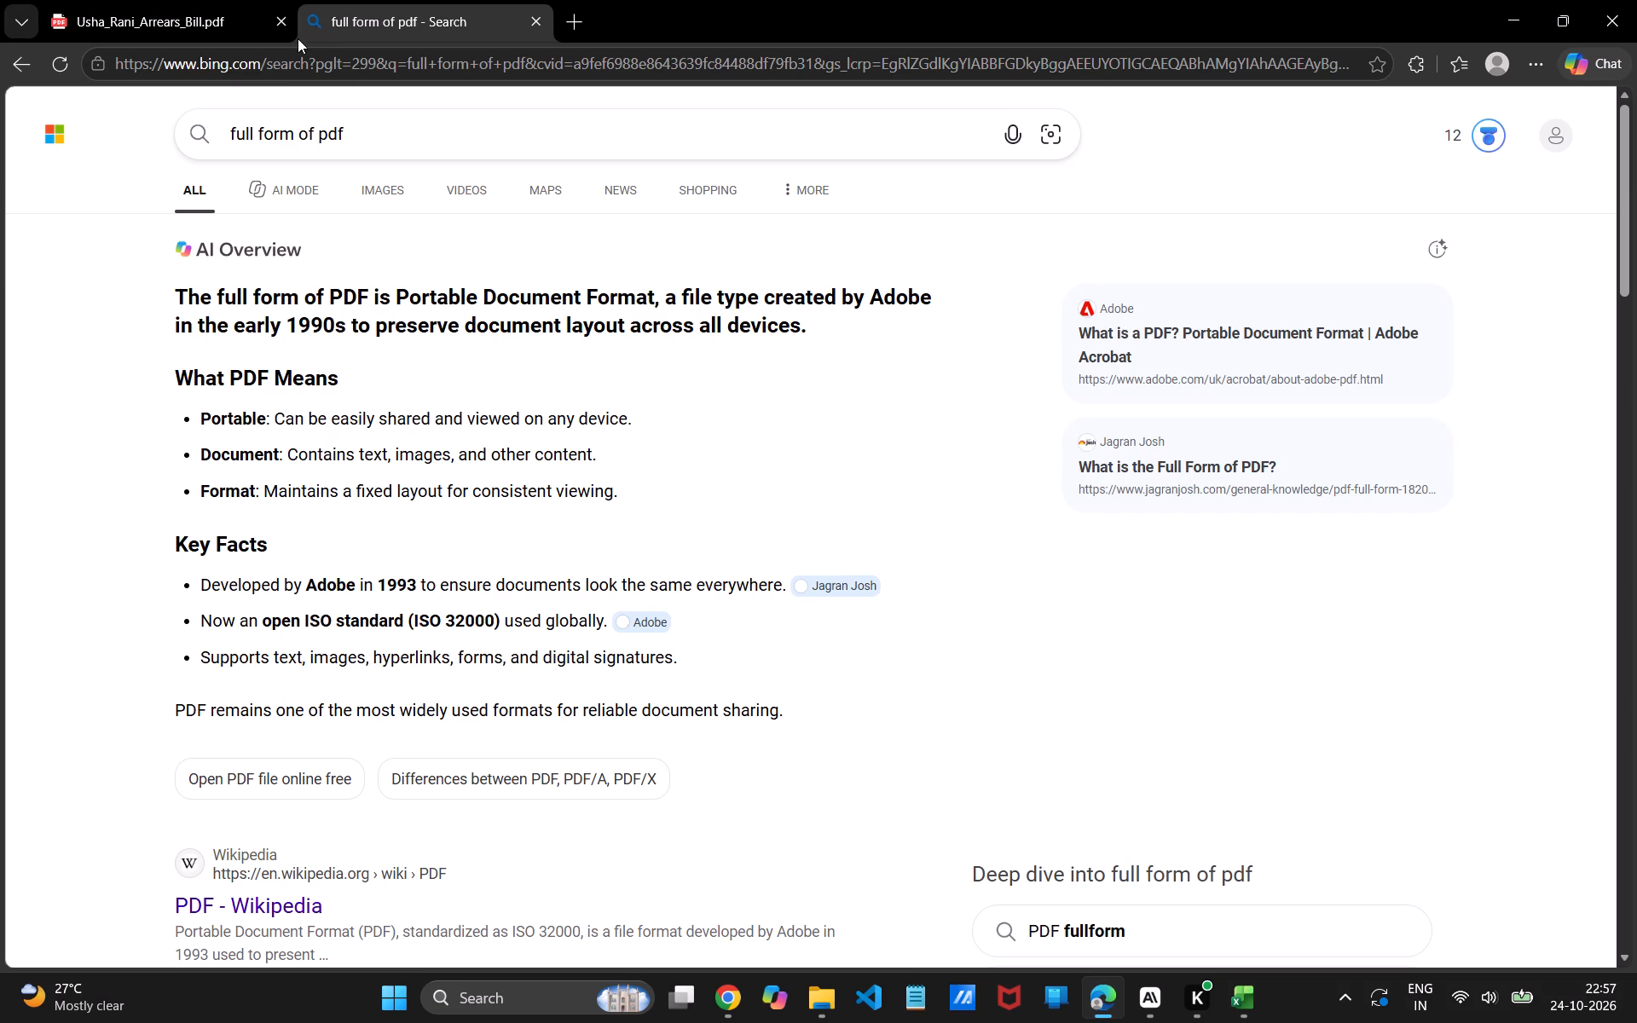
# Return to the open arrears bill PDF and look over its published table.
pyautogui.click(219, 0)
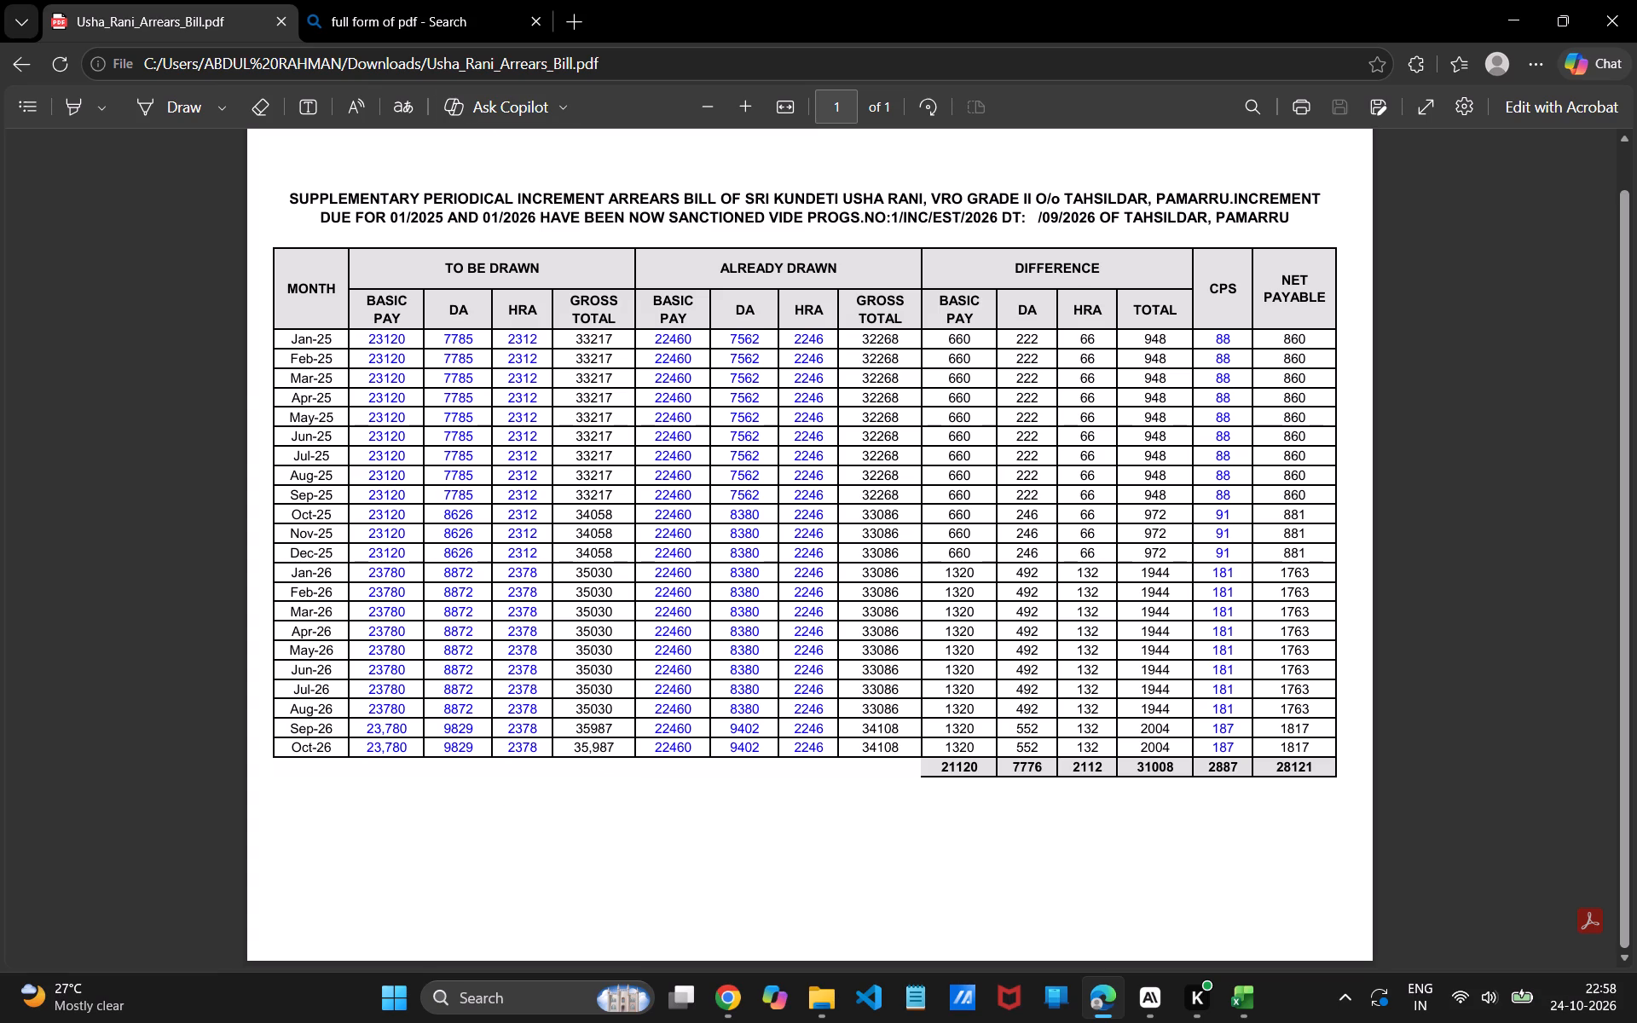
# Switch from the arrears bill PDF to another open application window.
pyautogui.hotkey('alt', 'Tab')
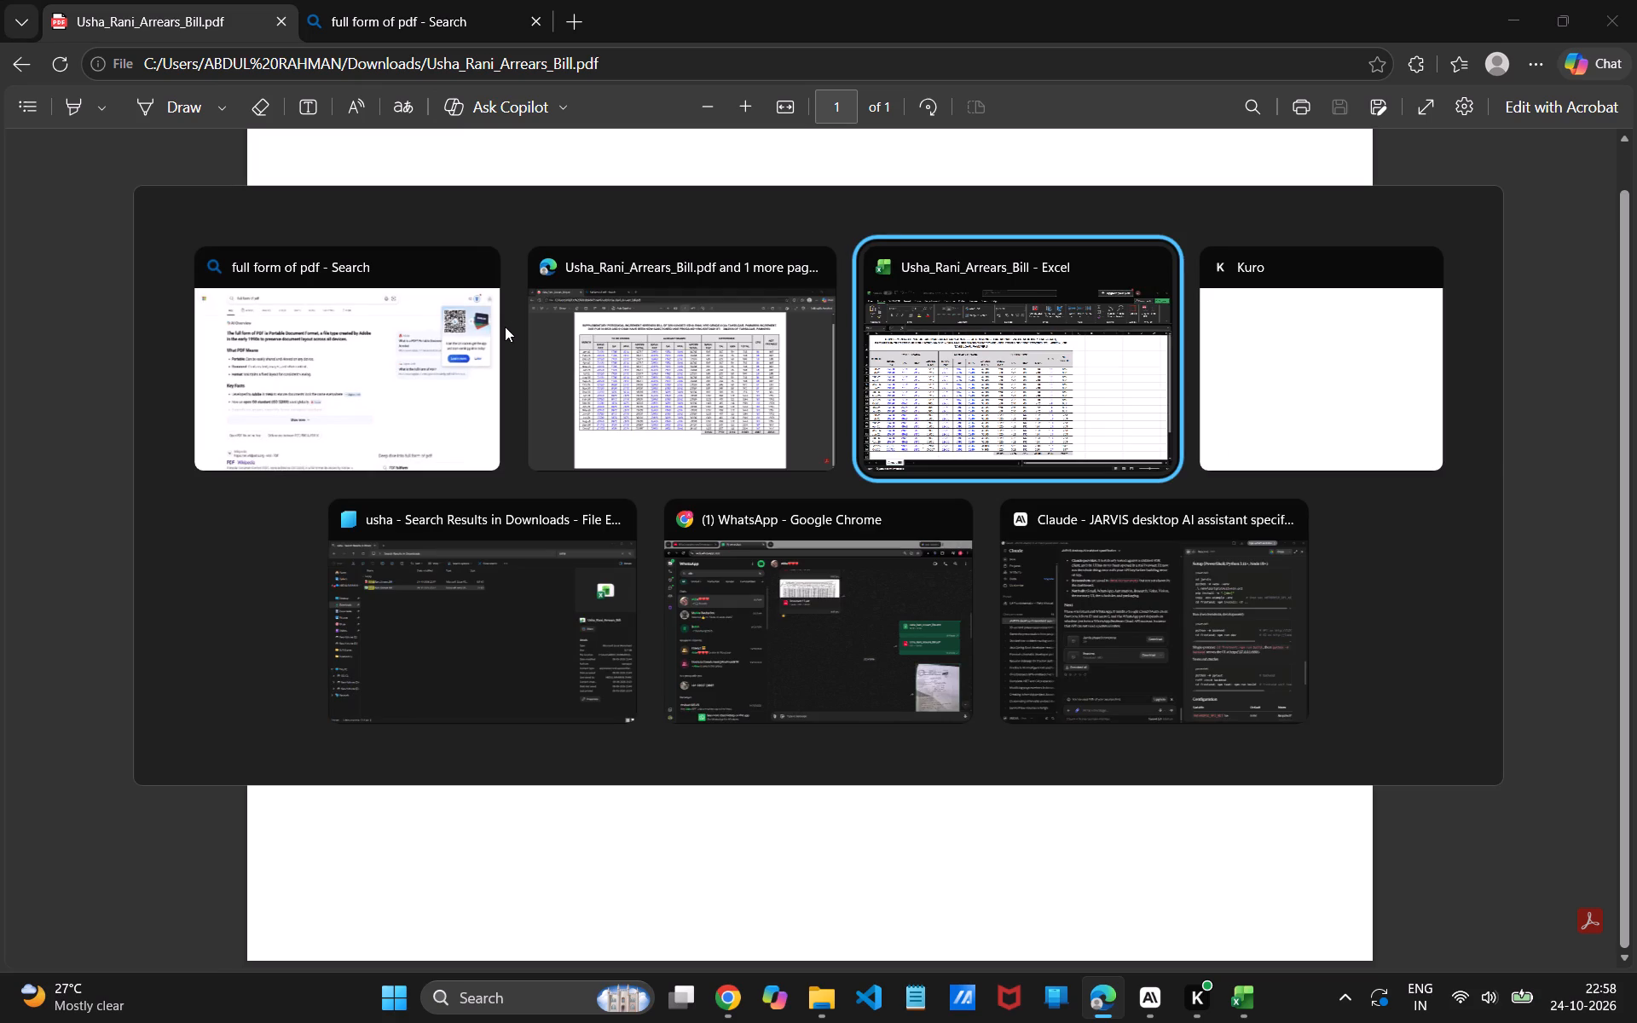
pyautogui.hotkey('alt', 'Tab')
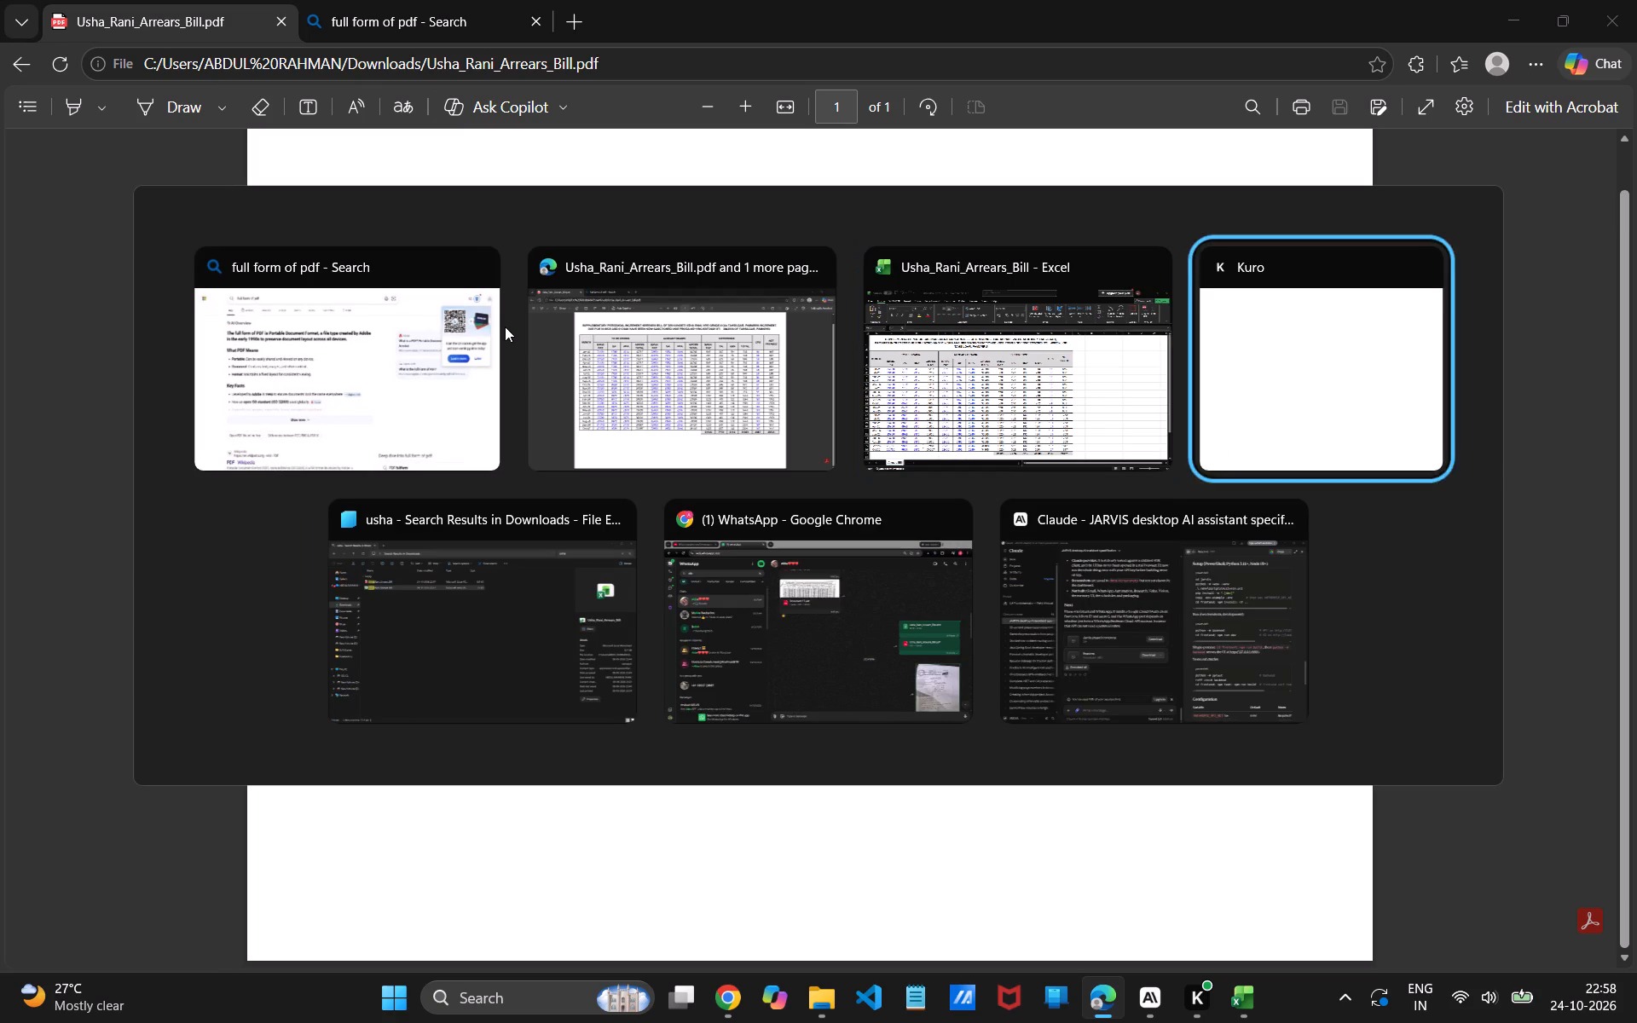